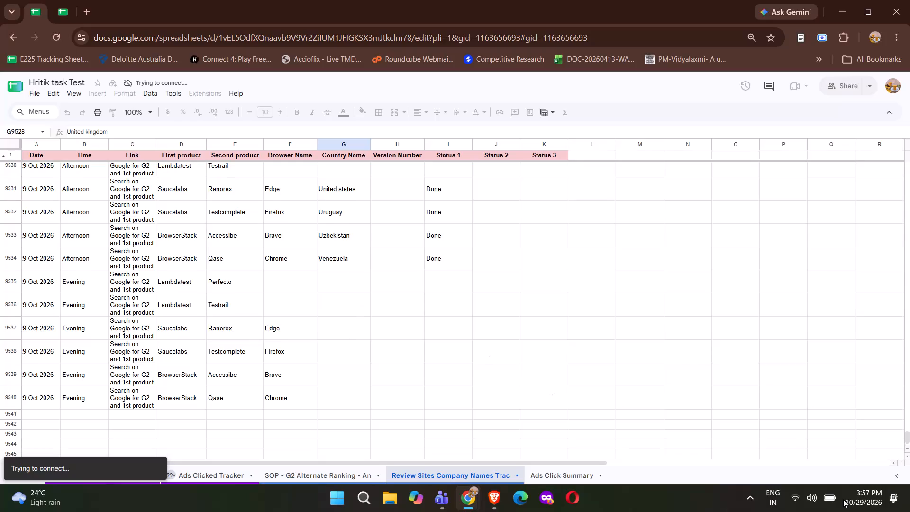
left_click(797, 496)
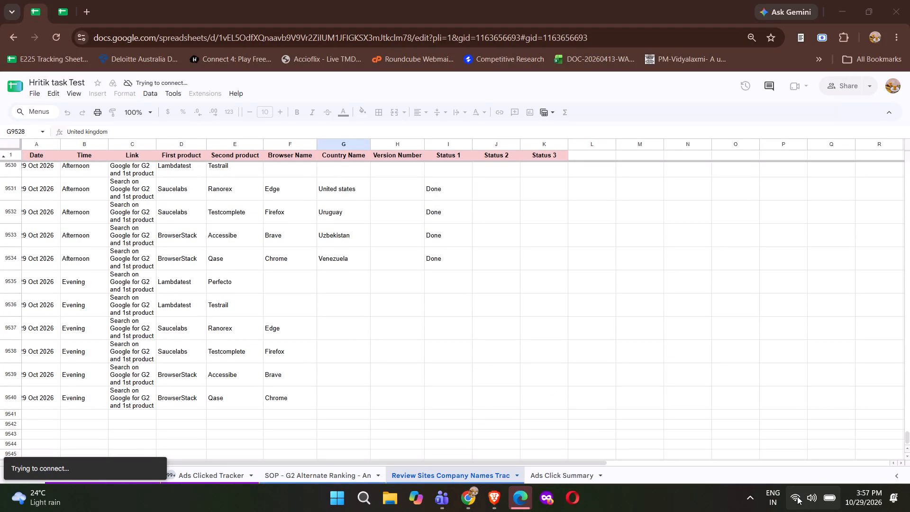
Search the sheet for the last filled country, Venezuela, and go to its previous occurrence.
left_click(354, 251)
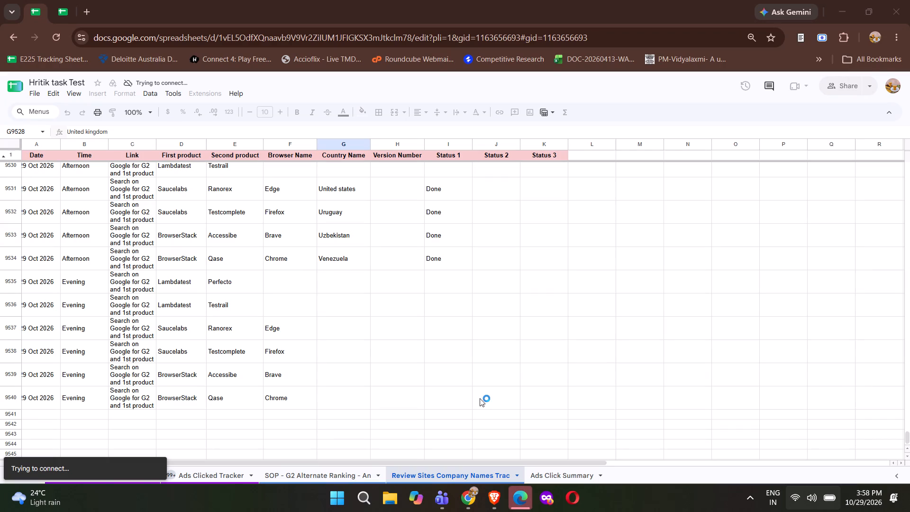
key("ctrl+c")
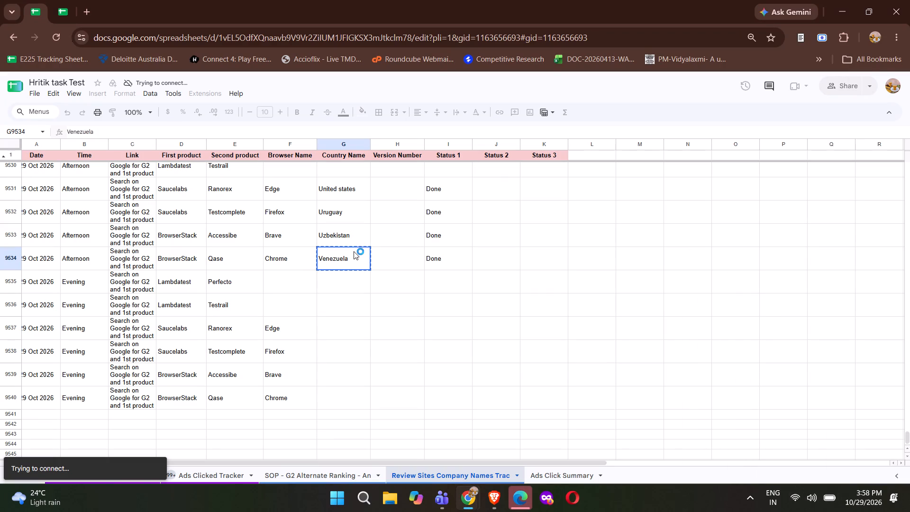
key("ctrl+f")
key("ctrl+v")
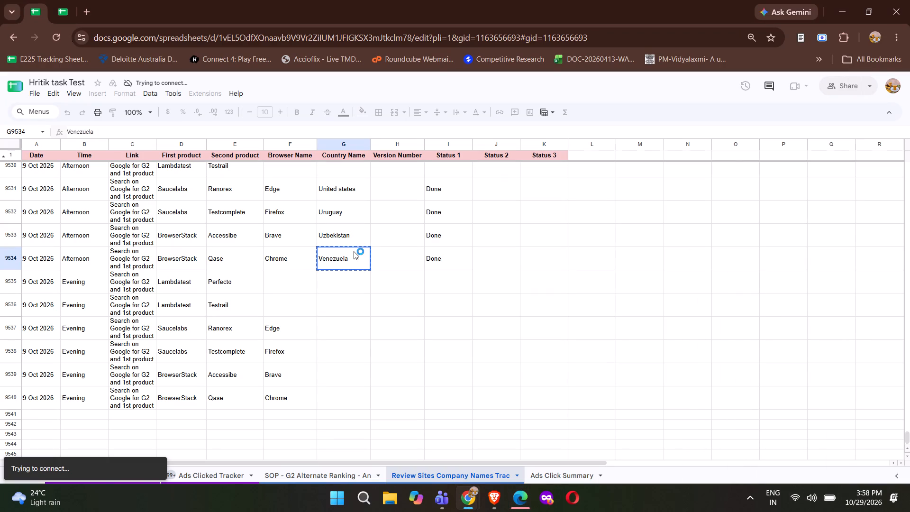
left_click(828, 141)
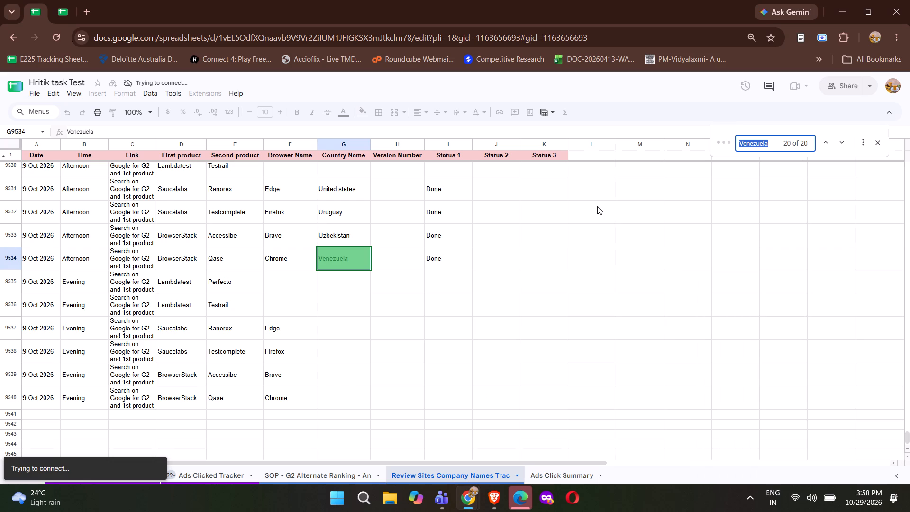
left_click(824, 138)
Copy Vietnam, Argentina, Australia and Bahamas from the 21 Oct entries into the 29 Oct Evening Country Name cells, rows 9537 to 9540.
left_click(344, 195)
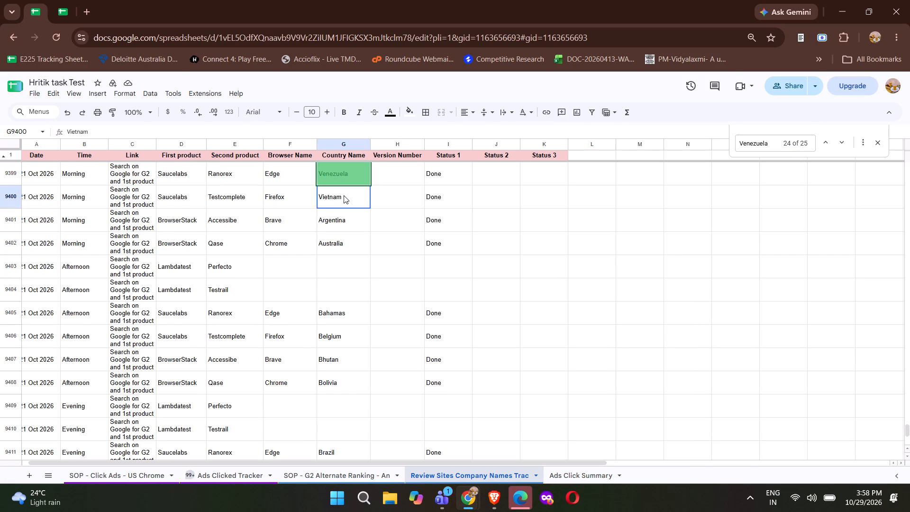
left_click(351, 220, "ctrl")
left_click(346, 235, "ctrl")
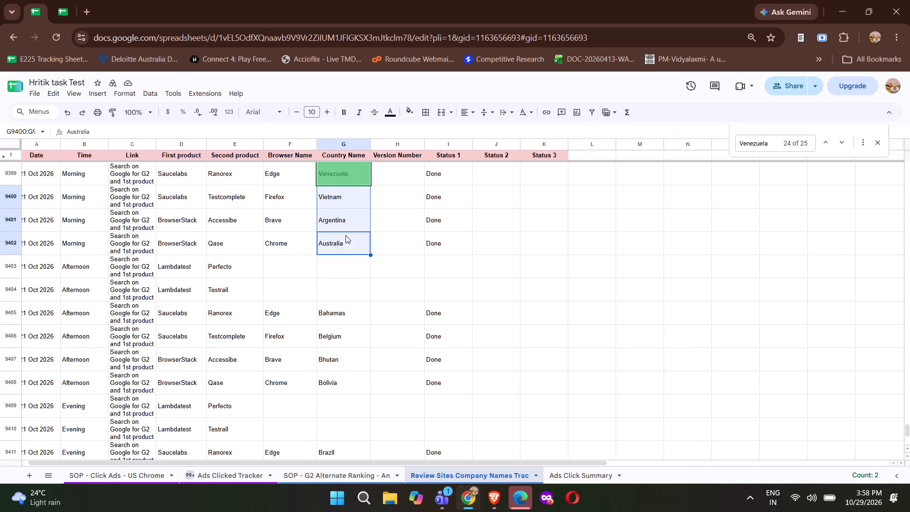
left_click(345, 309, "ctrl")
key("ctrl+c")
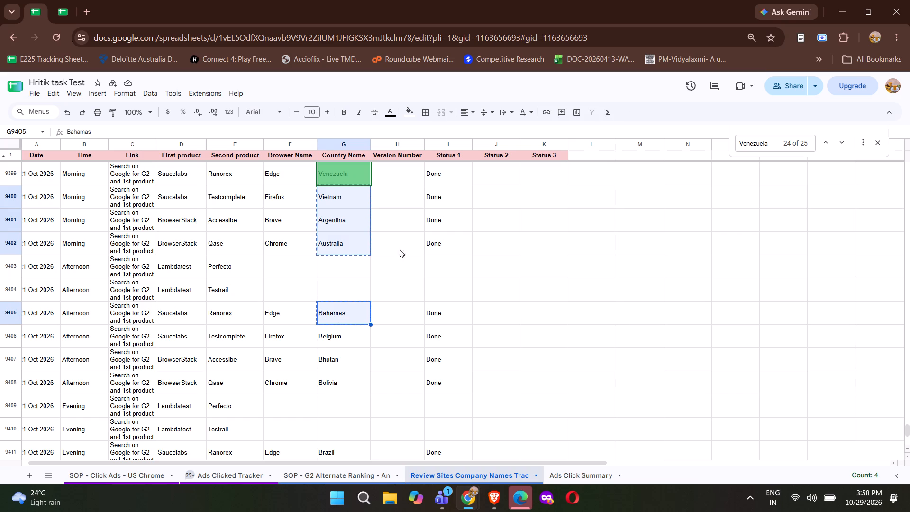
left_click(844, 146)
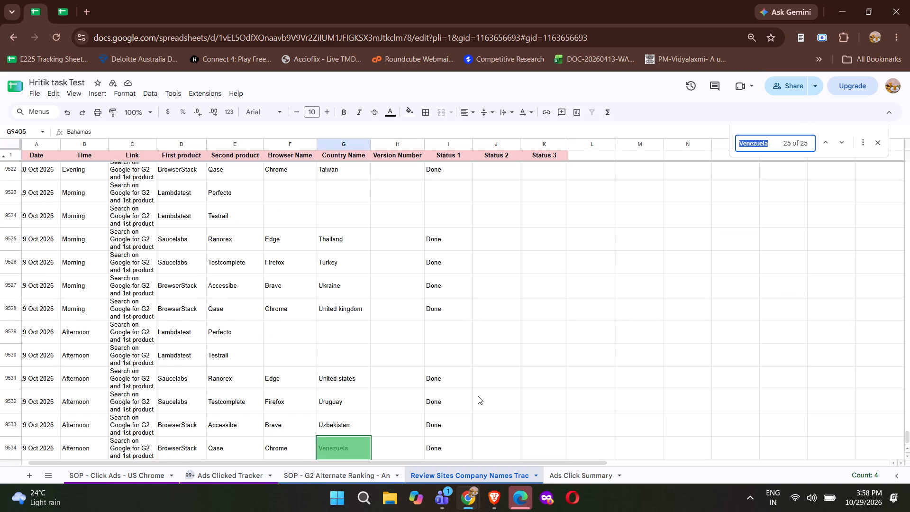
scroll(478, 396, "down", 3)
left_click(355, 247)
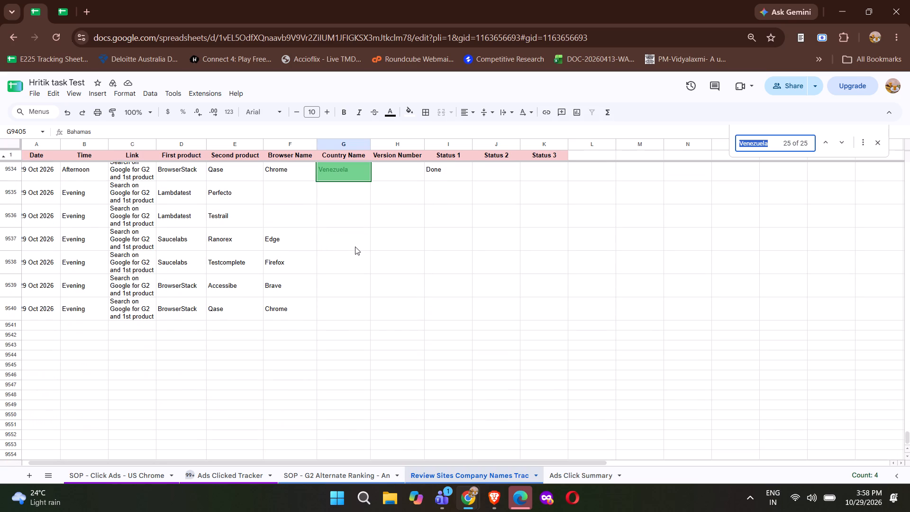
key("ctrl+v")
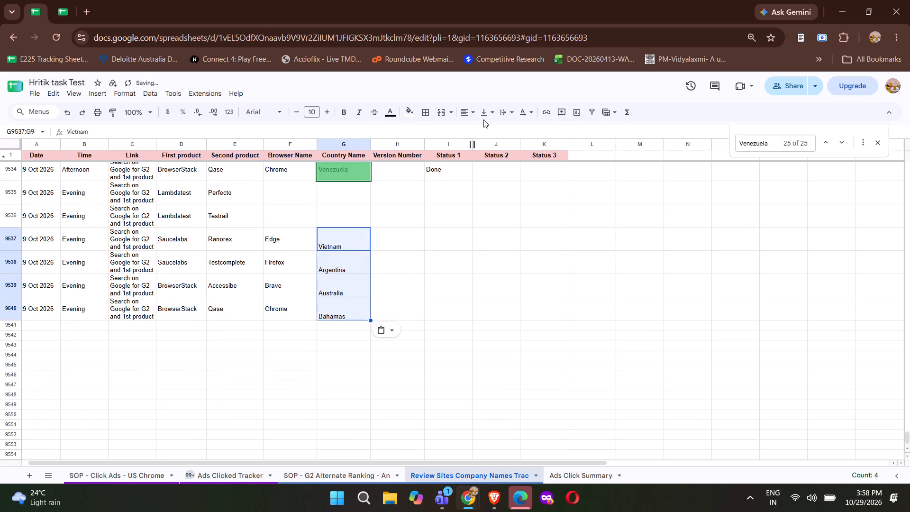
Set the vertical alignment of the four pasted country cells to middle.
left_click(483, 112)
left_click(506, 137)
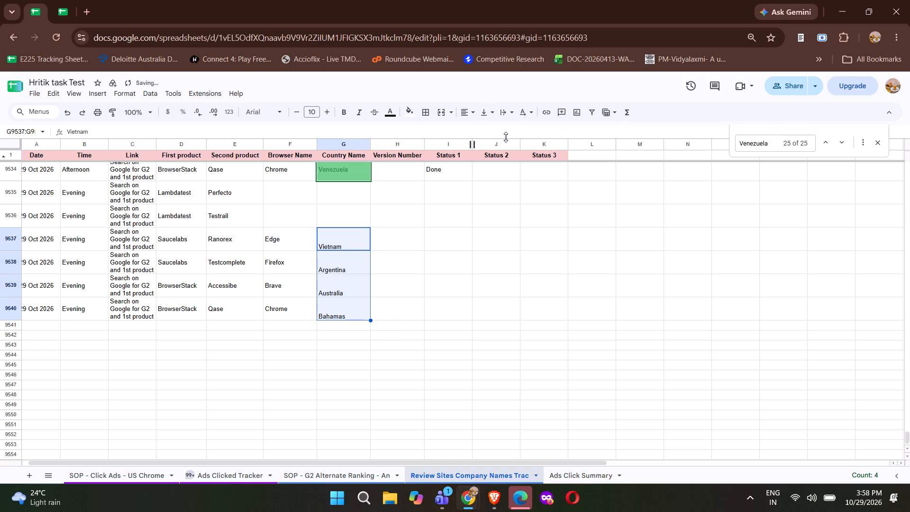
left_click_drag(481, 113, 501, 129)
left_click(501, 129)
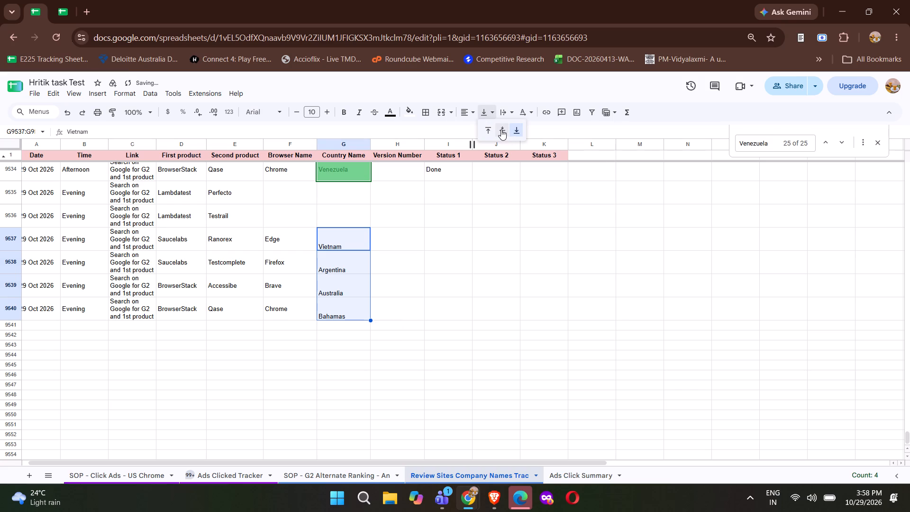
left_click(466, 278)
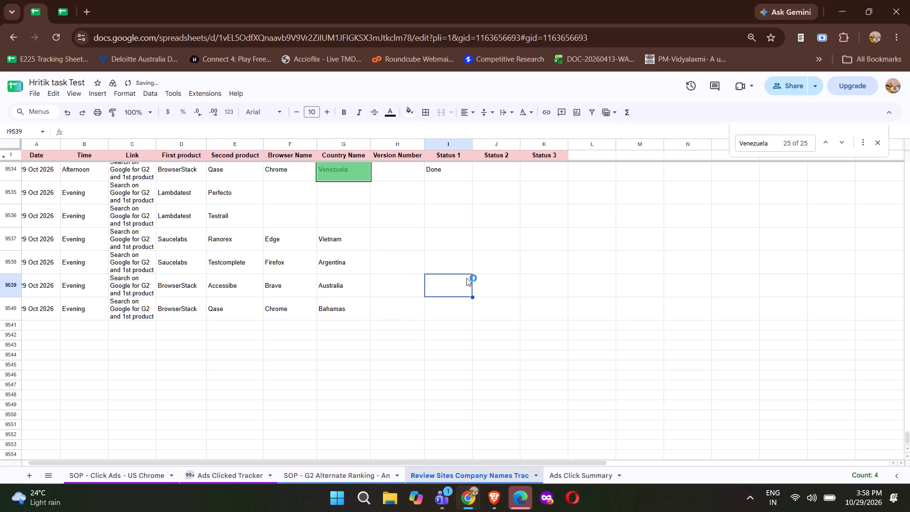
In the Ads Click sheet of the Ads click - master copy, enter USA counts: Saucelabs 2, Applitools 1, Testrail 1.
key("ctrl+Tab")
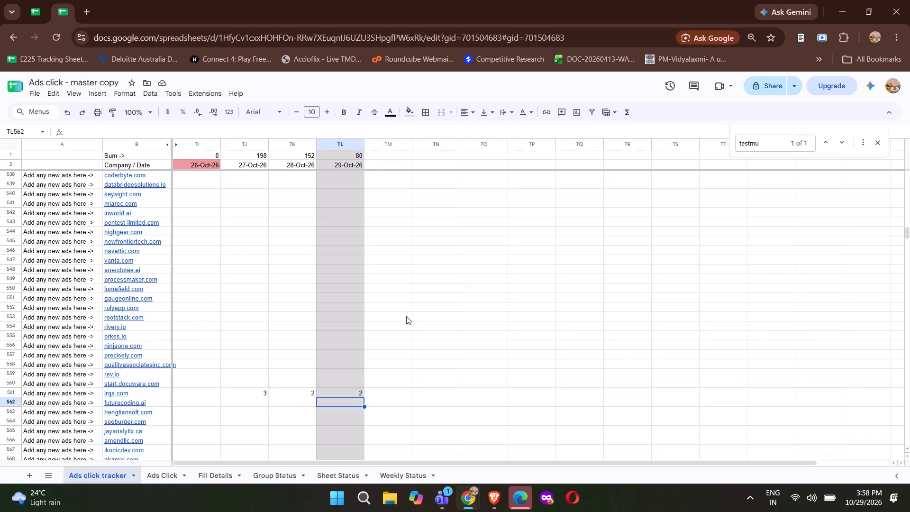
left_click(161, 481)
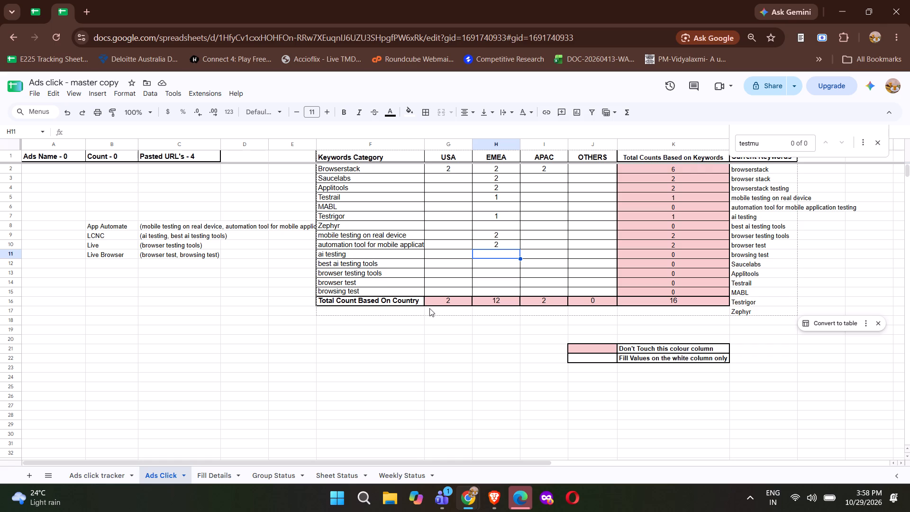
left_click(462, 178)
key("2")
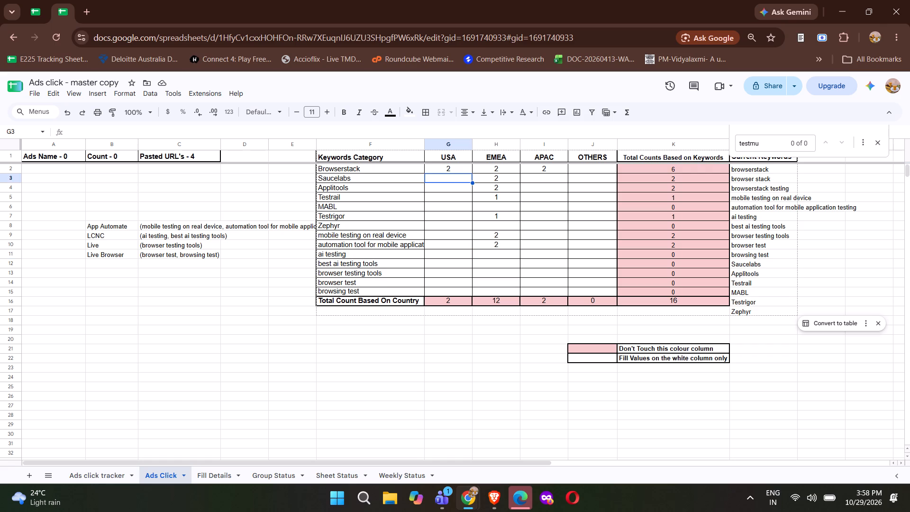
key("Return")
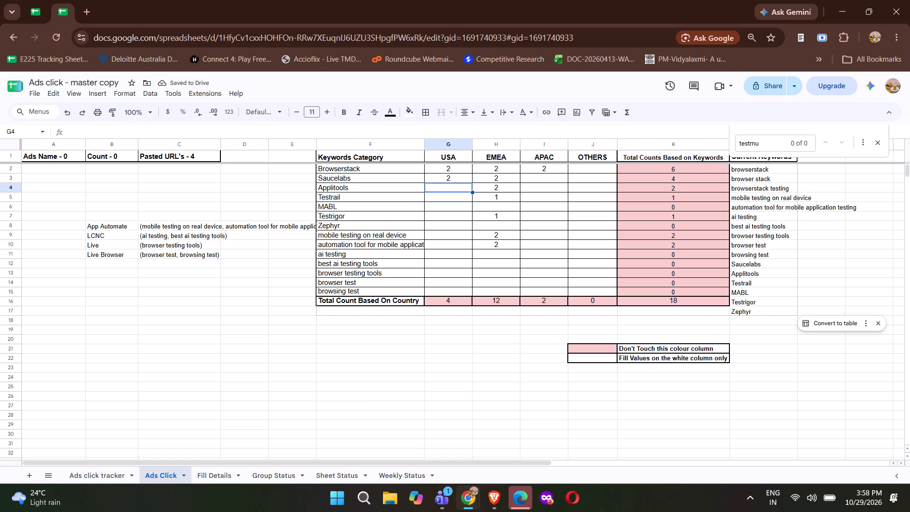
key("1")
key("Return")
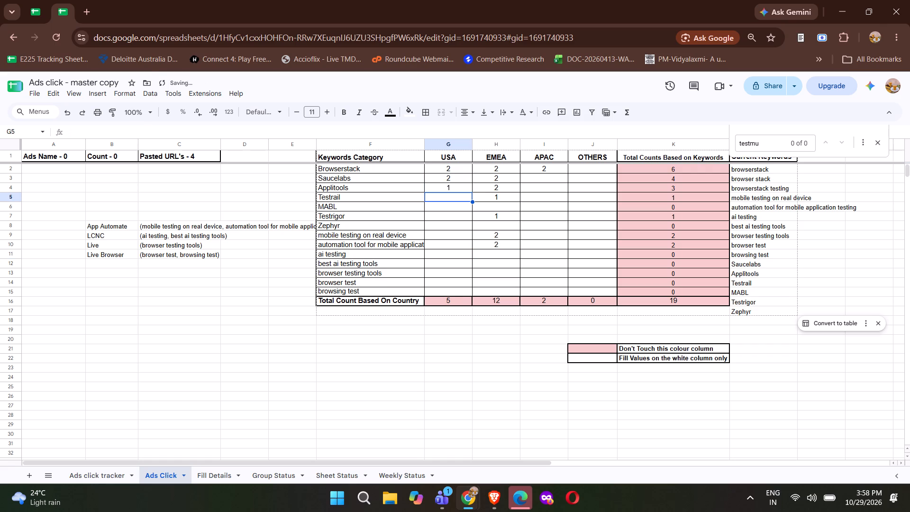
key("1")
key("Return")
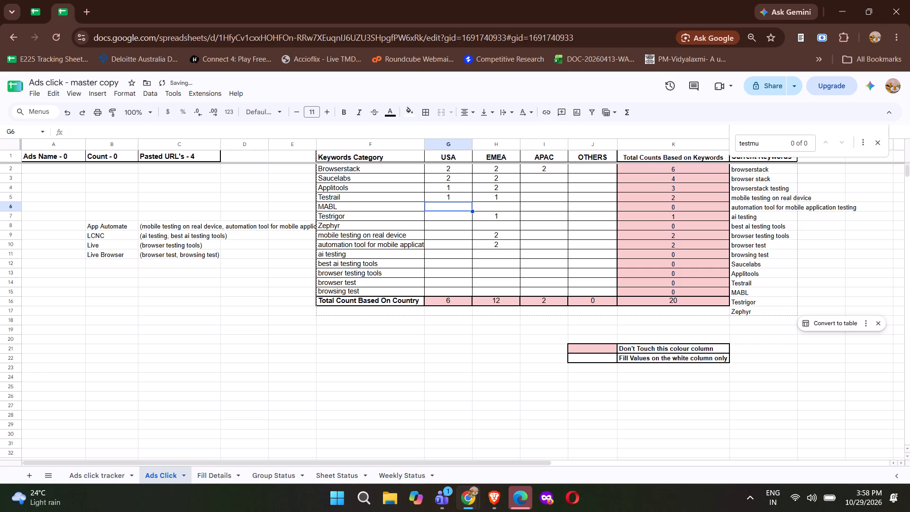
Enter a USA count of 1 for both mobile testing on real device and automation tool for mobile application testing.
key("Down")
key("Down")
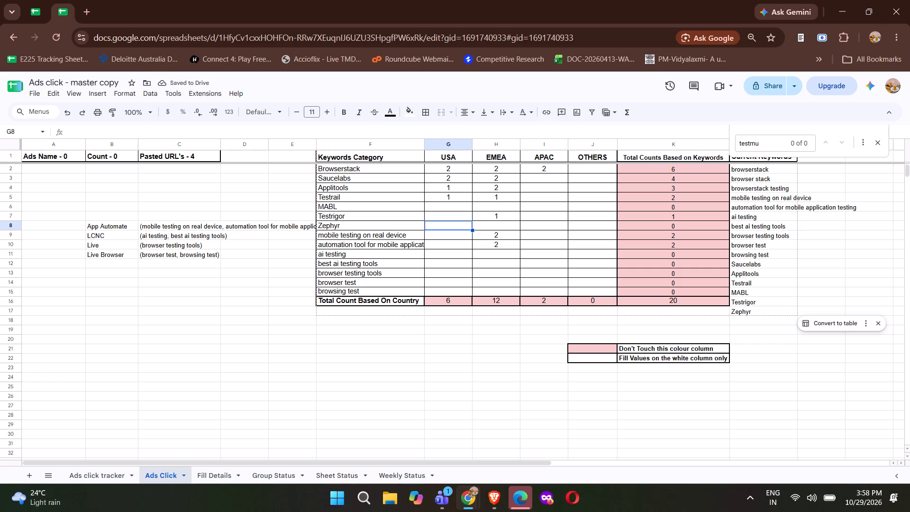
key("Down")
key("1")
key("Return")
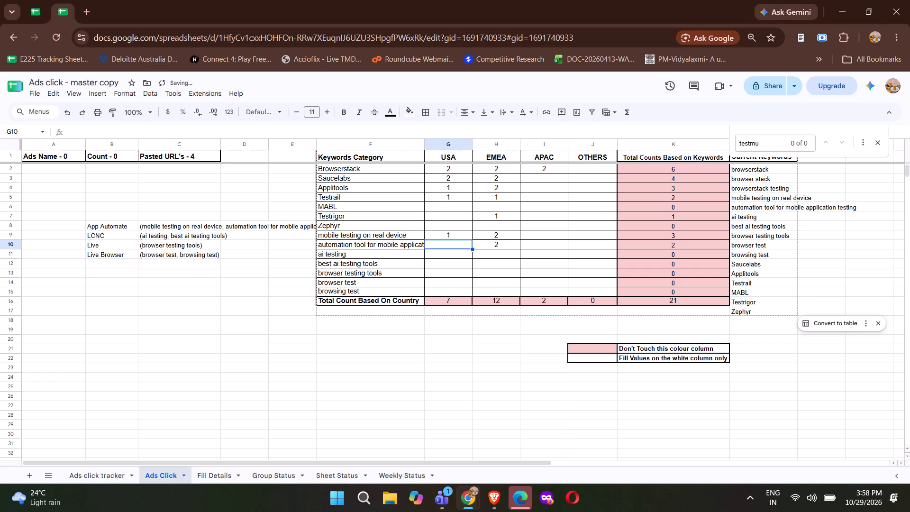
key("1")
key("Return")
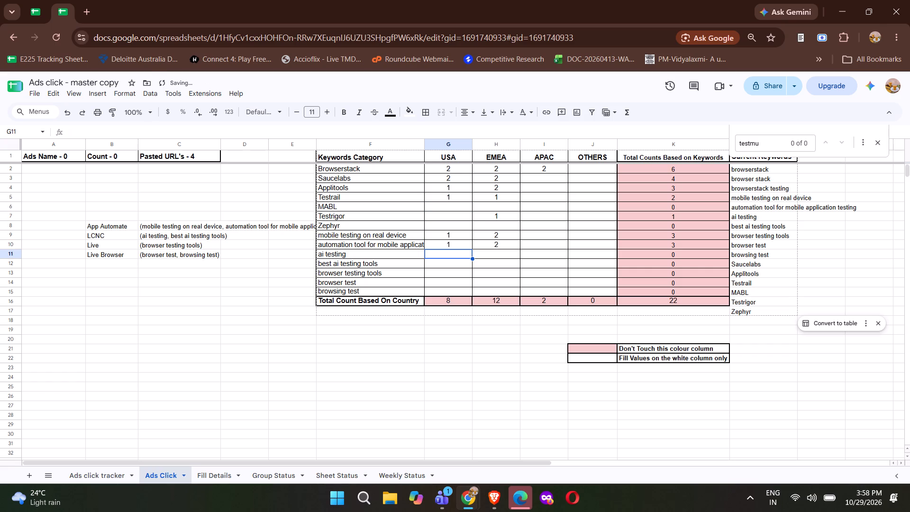
Set the EMEA count for Browserstack to 4.
left_click(487, 171)
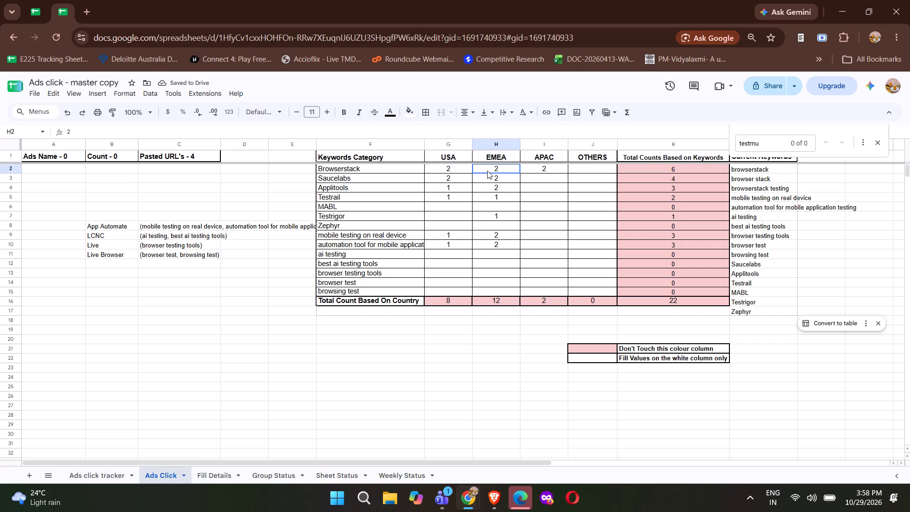
key("4")
key("Return")
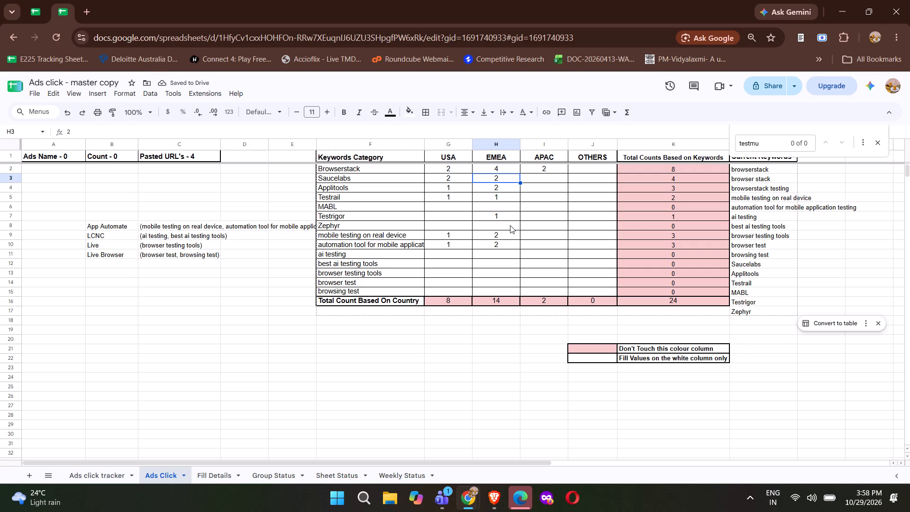
Enter an APAC count of 2 for mobile testing on real device, automation tool for mobile application testing, and Saucelabs.
left_click(528, 233)
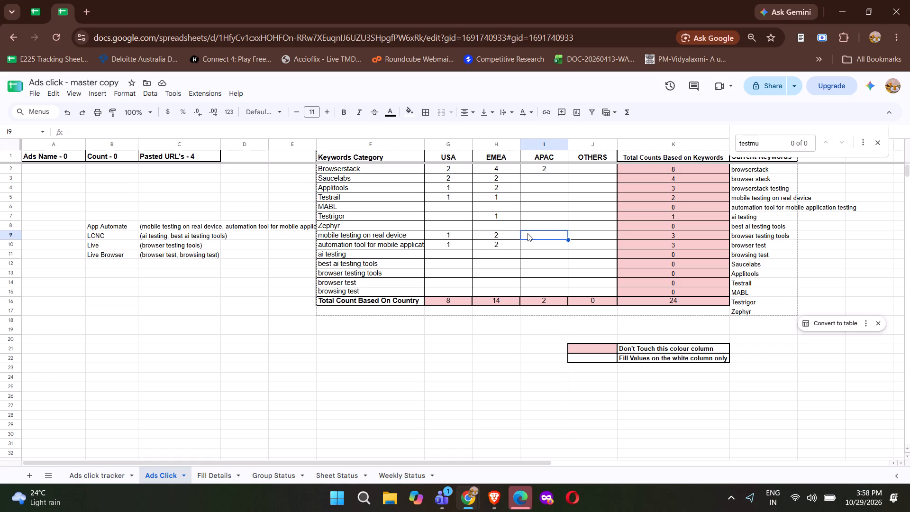
key("2")
key("Return")
key("2")
key("Return")
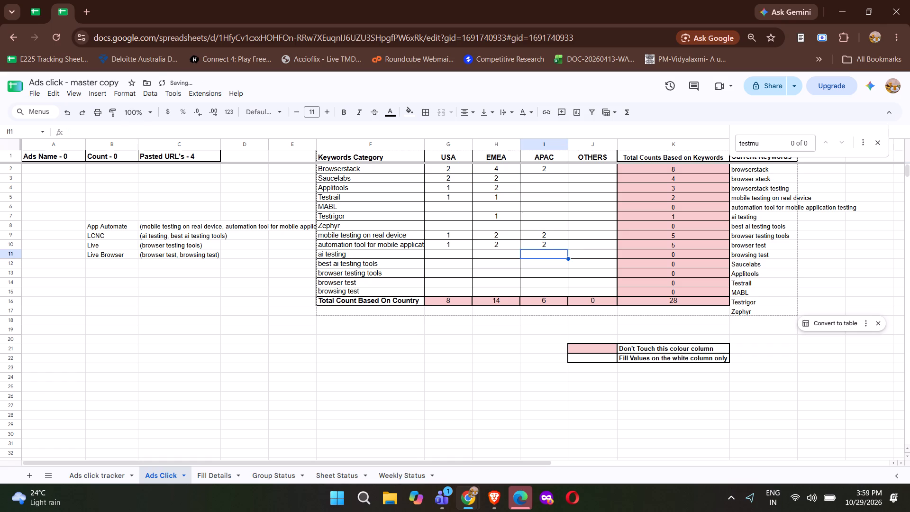
left_click(538, 180)
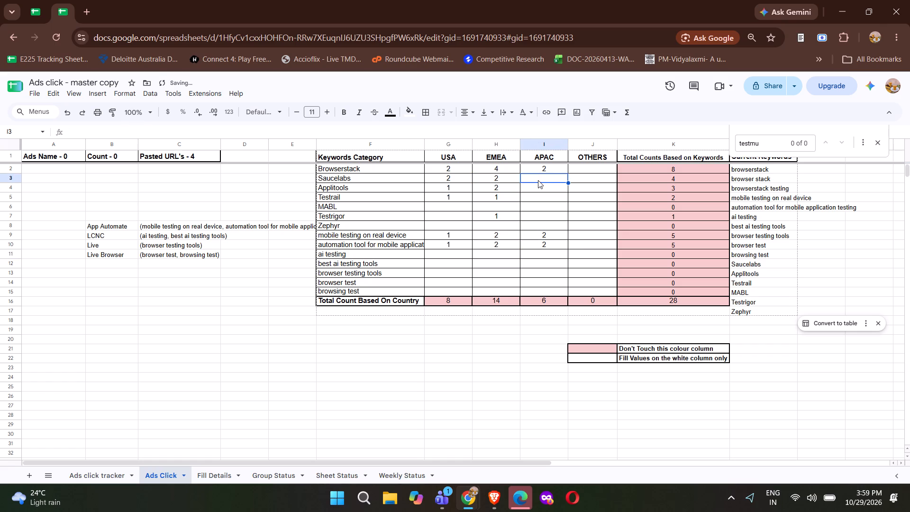
key("2")
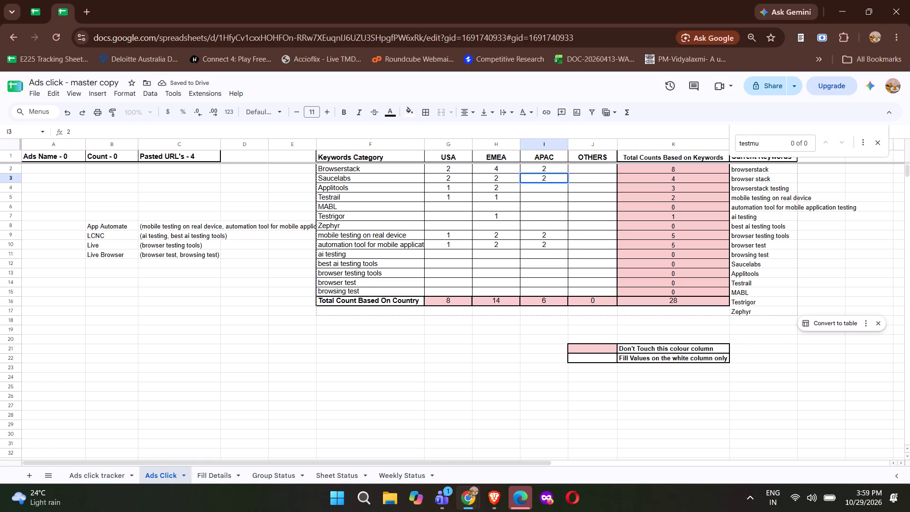
key("Return")
Set the EMEA count for Saucelabs to 3.
left_click(502, 176)
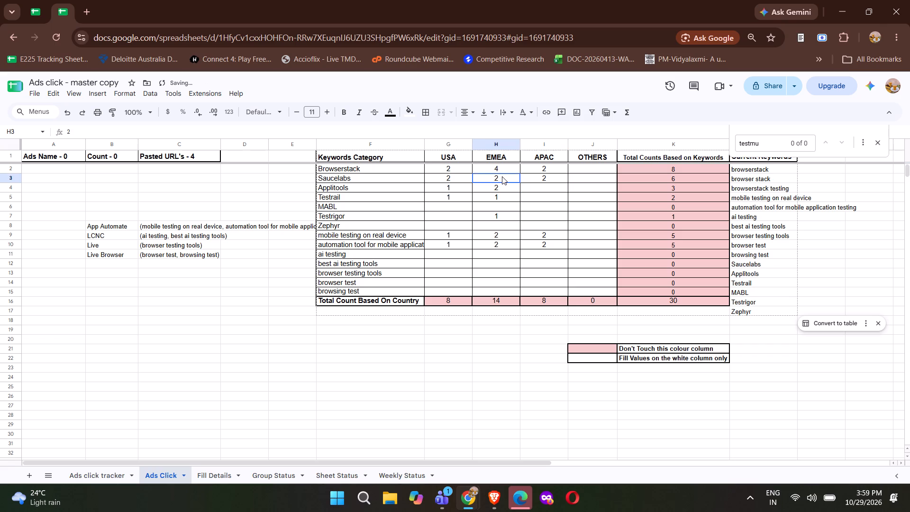
key("3")
key("Return")
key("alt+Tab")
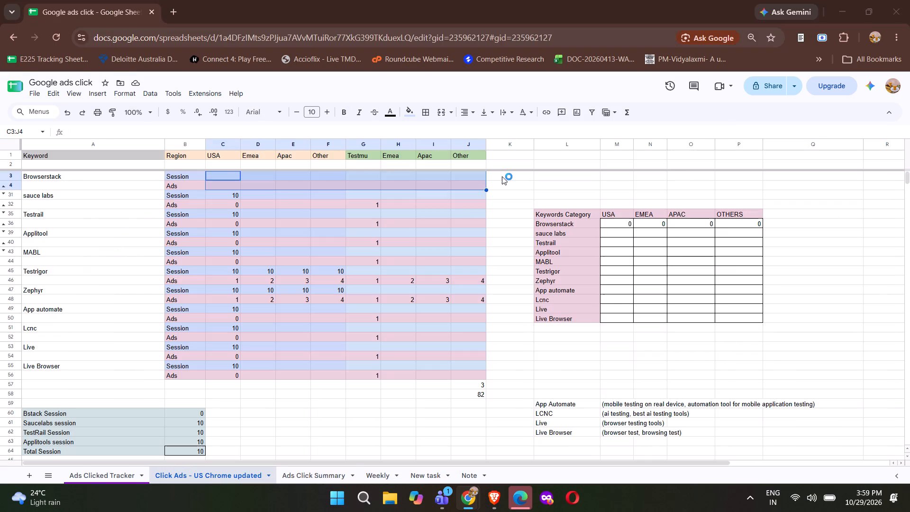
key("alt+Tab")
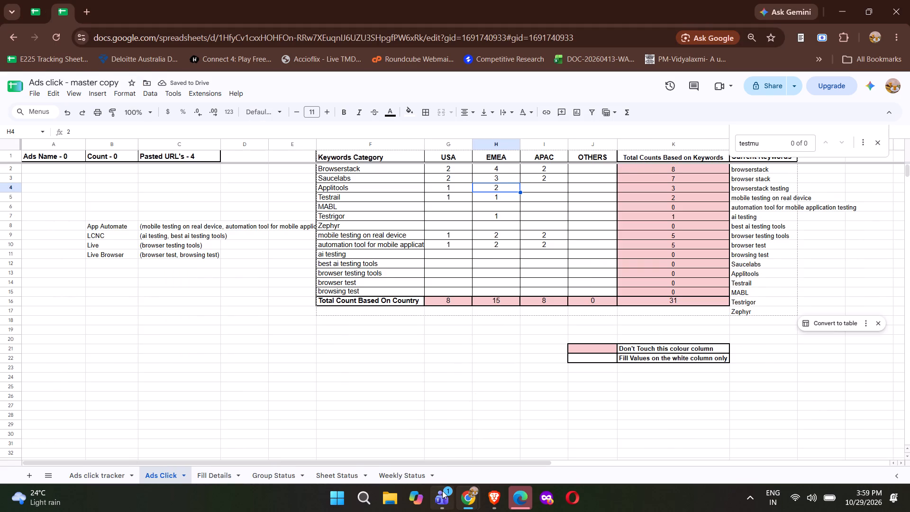
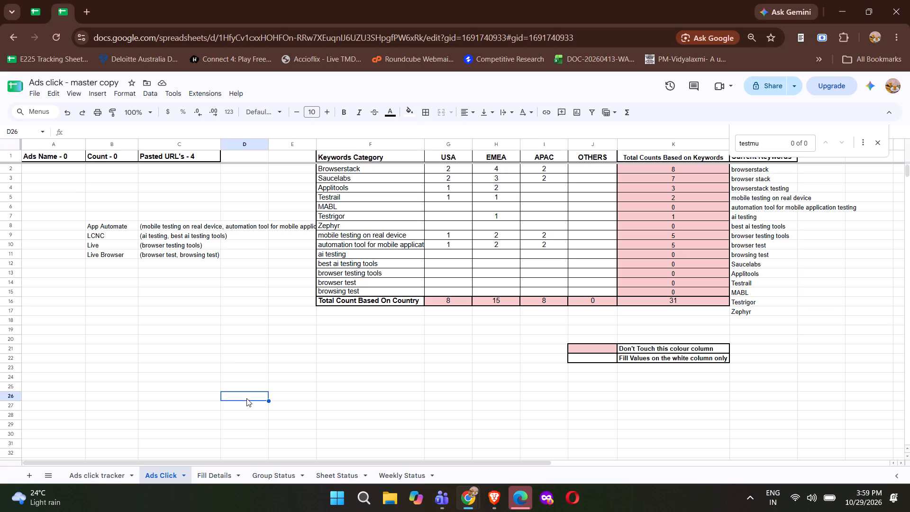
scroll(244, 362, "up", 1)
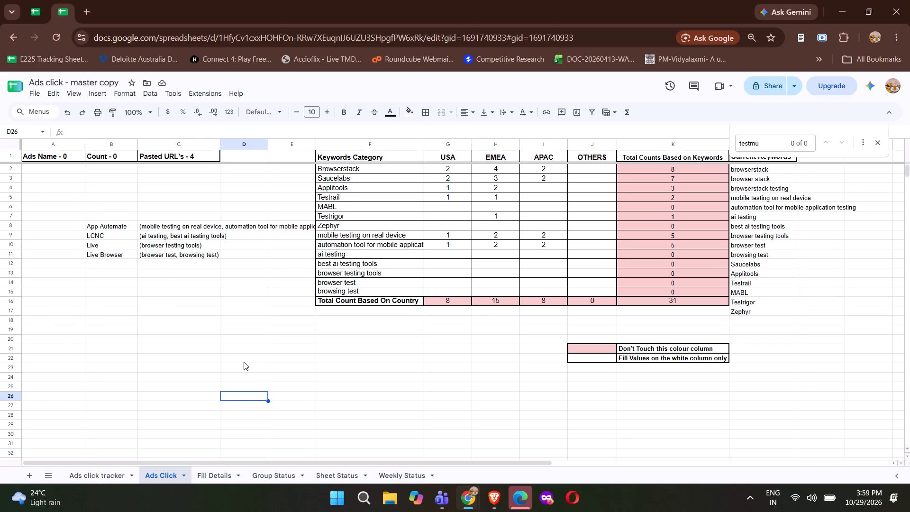
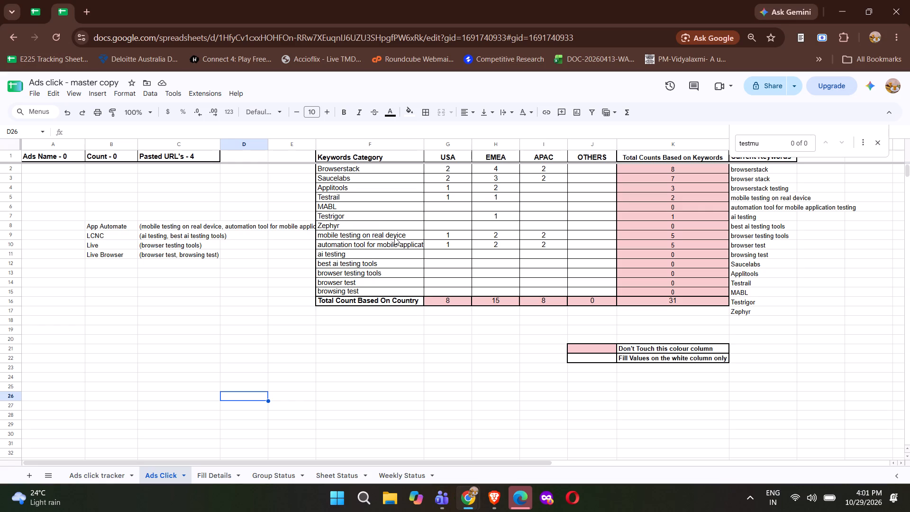
Enter an ad-click count of 1 for Testrigor under APAC in the keywords table.
scroll(394, 237, "up", 1)
left_click(527, 213)
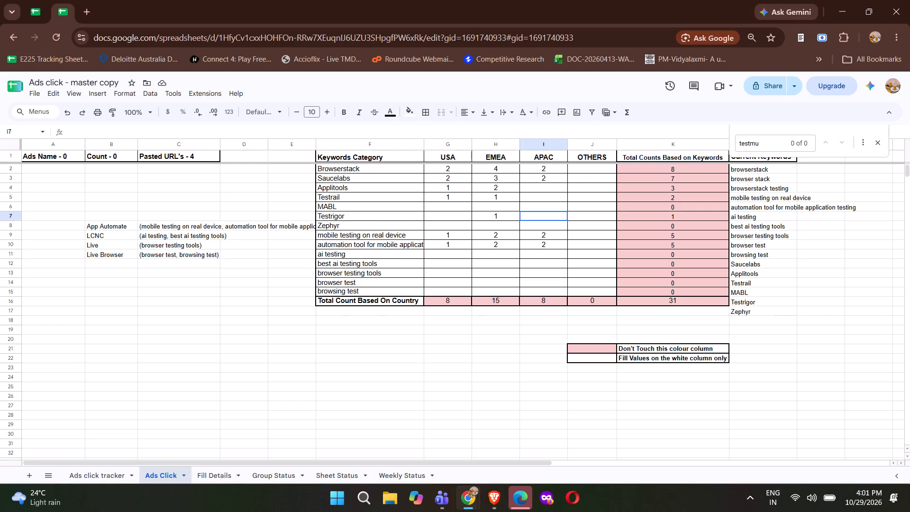
key("1")
key("Return")
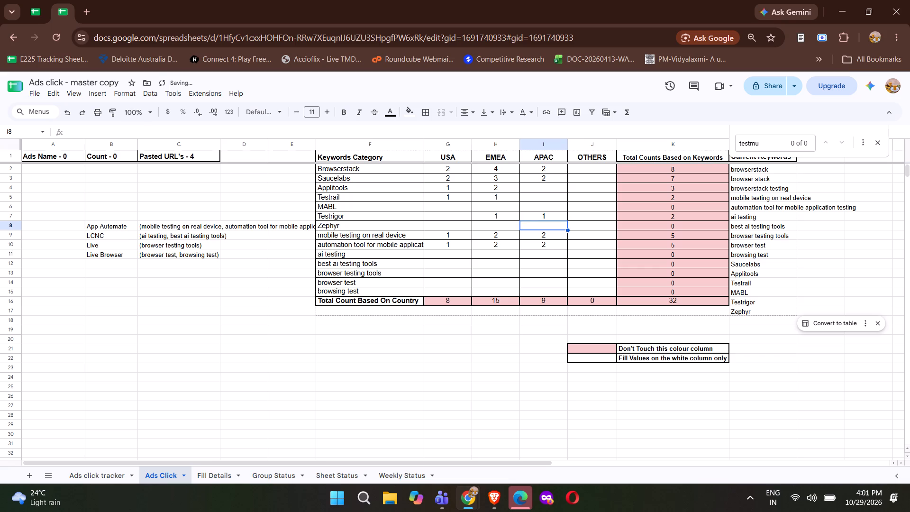
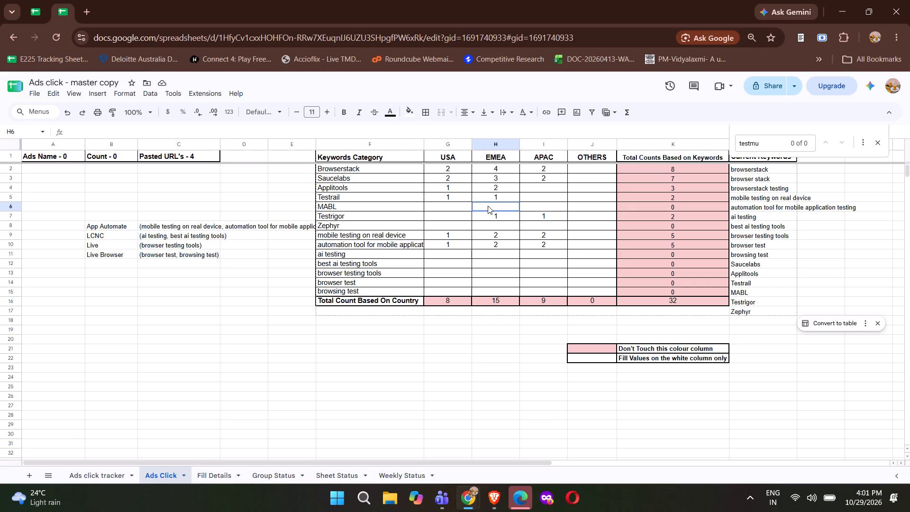
Enter ad-click counts of 1 under EMEA and 1 under APAC for MABL in the keywords table.
key("1")
key("Tab")
key("1")
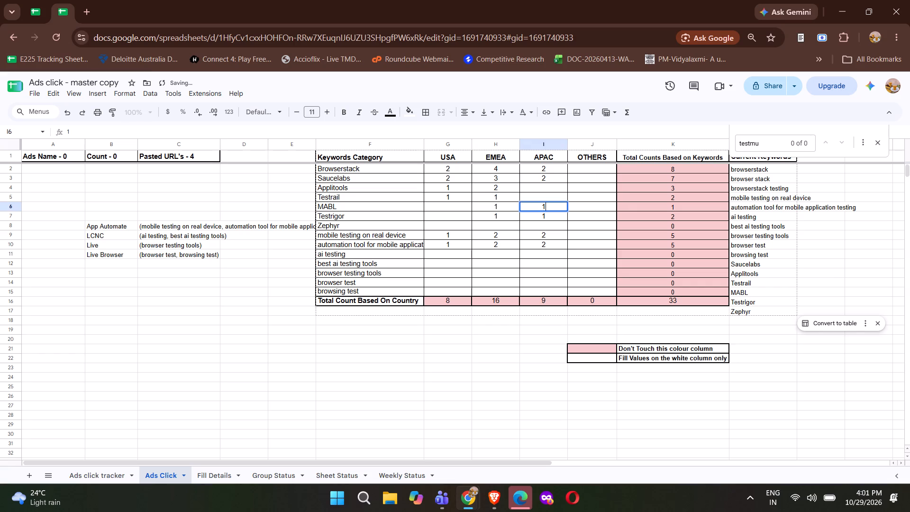
key("Return")
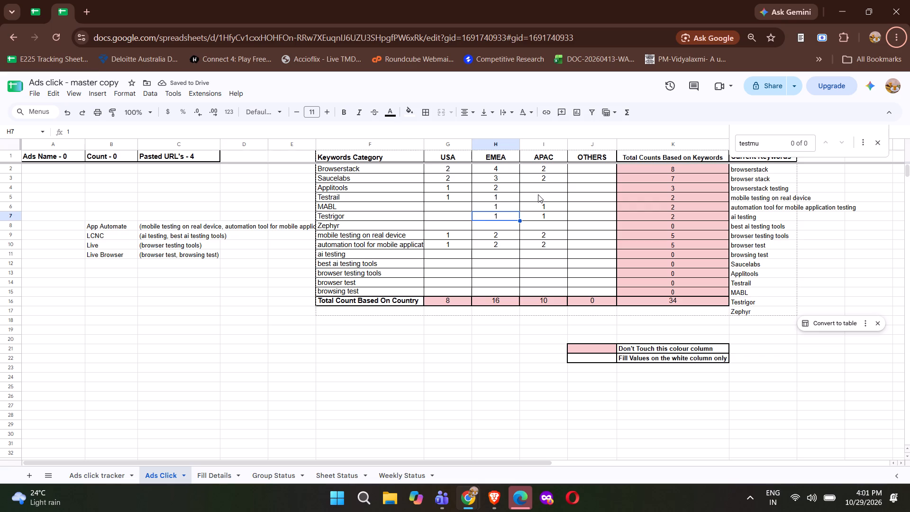
Set the Browserstack ad-click count under APAC to 1.
left_click(541, 169)
key("1")
key("Return")
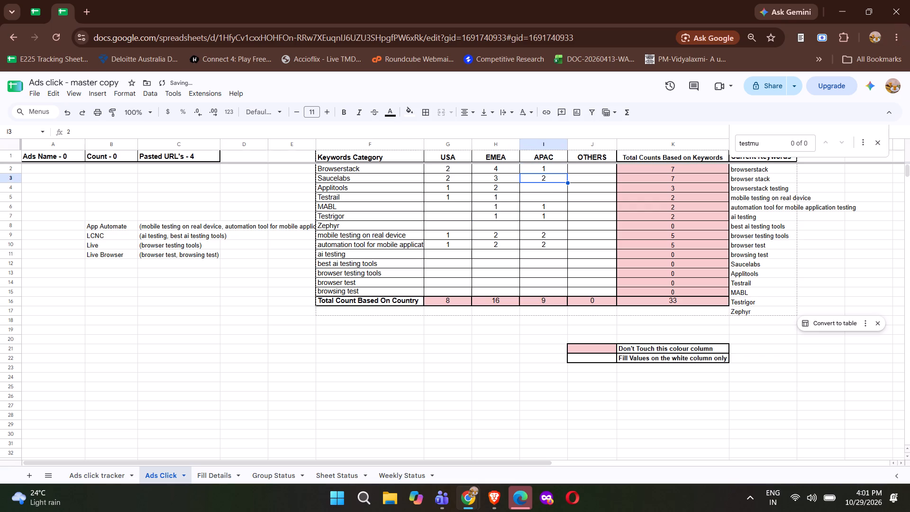
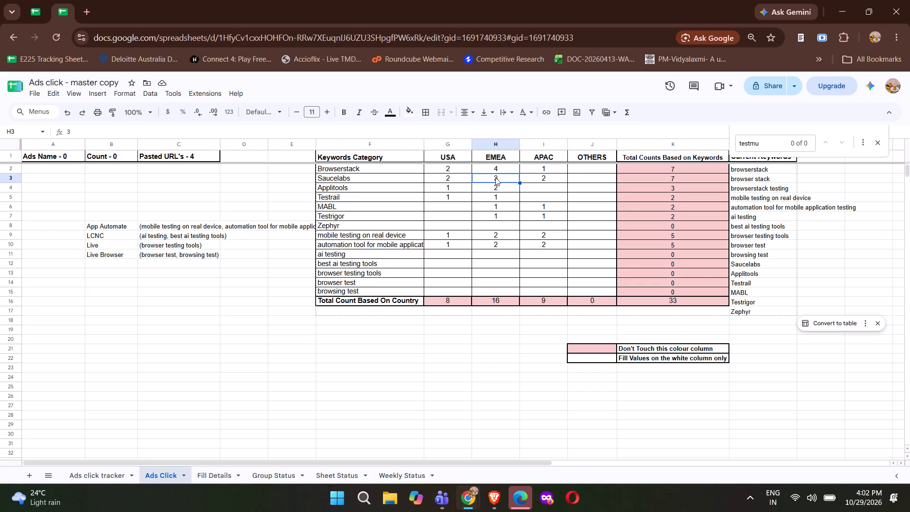
Set the Saucelabs ad-click count under EMEA to 2 in the keywords table.
key("2")
key("Return")
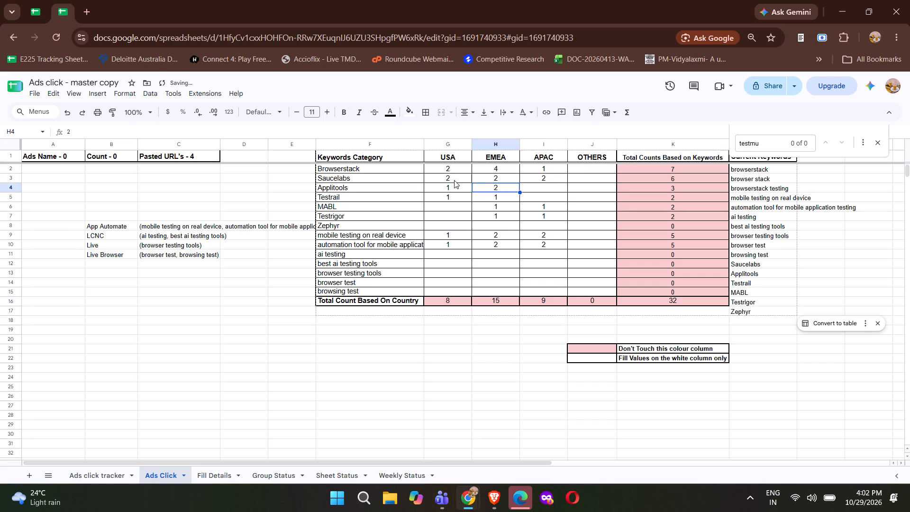
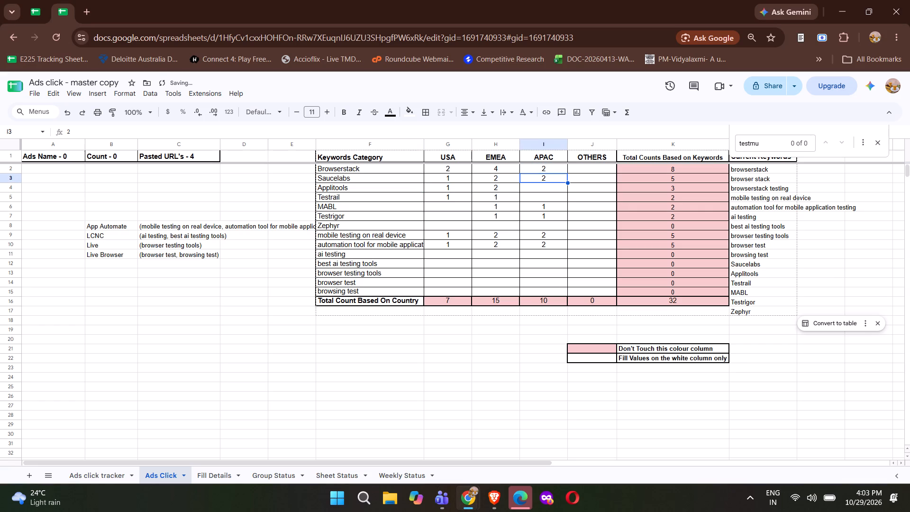
Set the Browserstack ad-click count under USA to 3 in the keywords table.
left_click(452, 171)
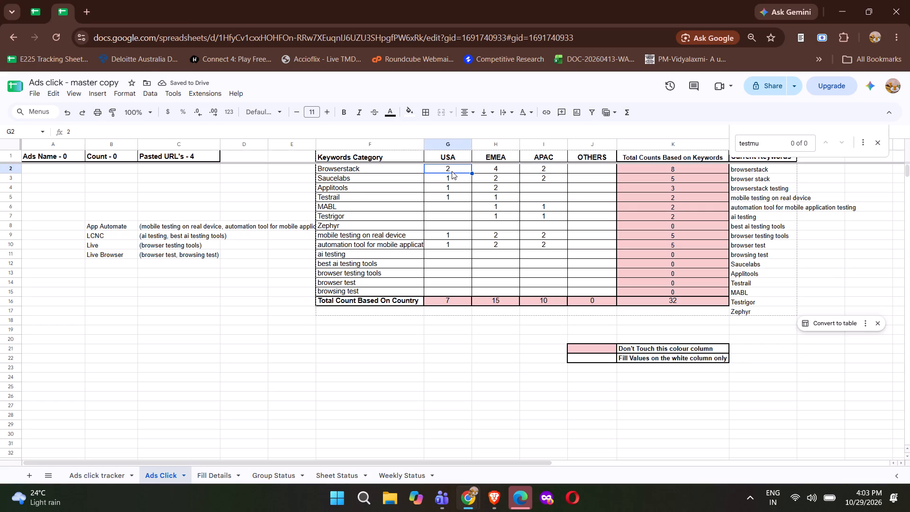
key("3")
key("Return")
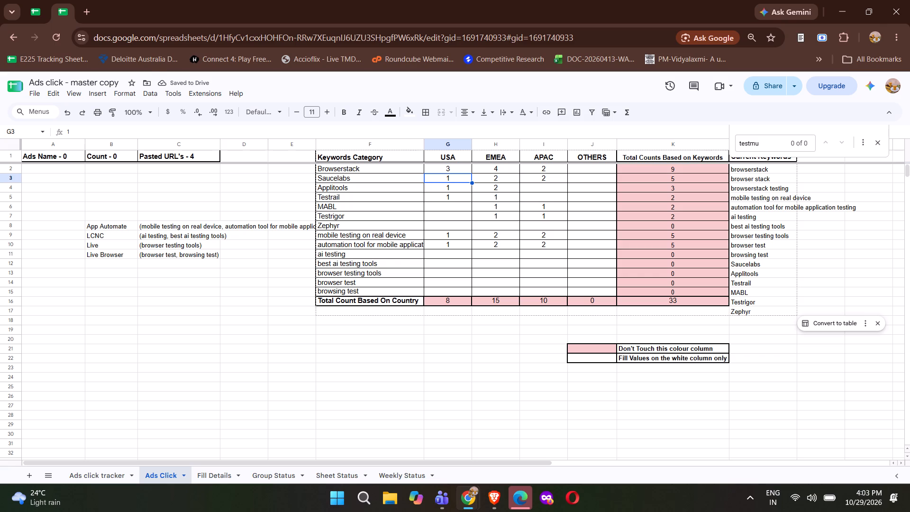
Switch to the Hritik task Test spreadsheet and view the daily figures on its Ads Click Summary sheet.
key("ctrl+Tab")
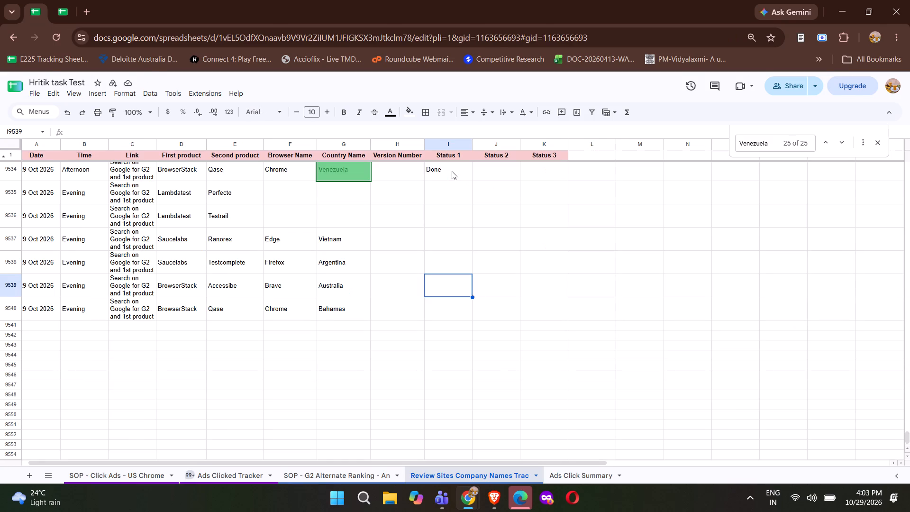
left_click(575, 475)
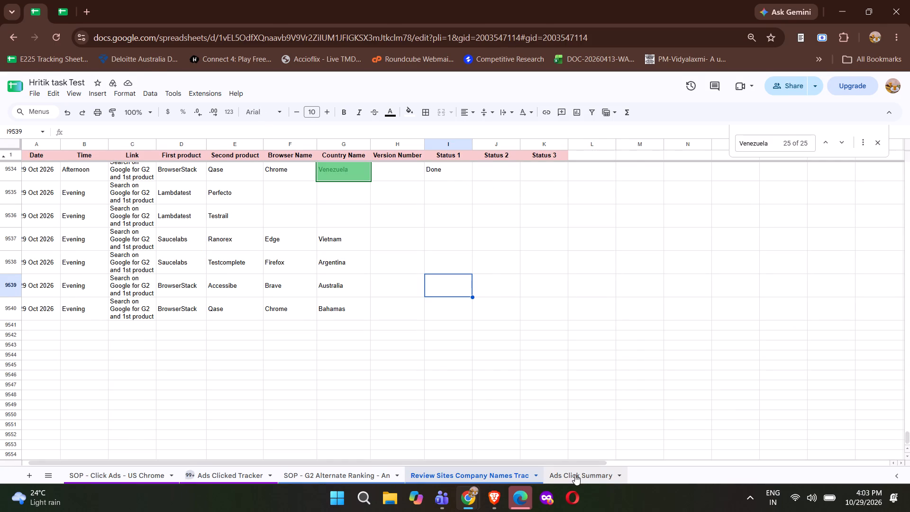
scroll(405, 375, "up", 1)
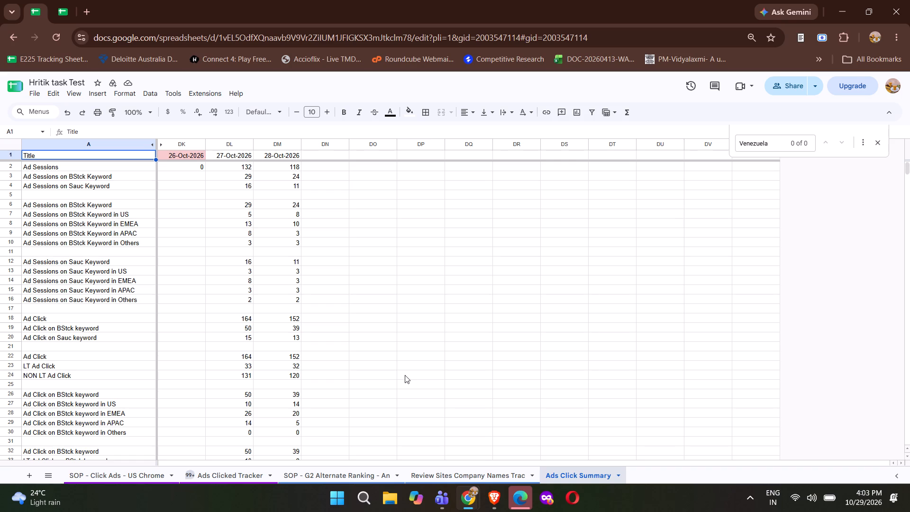
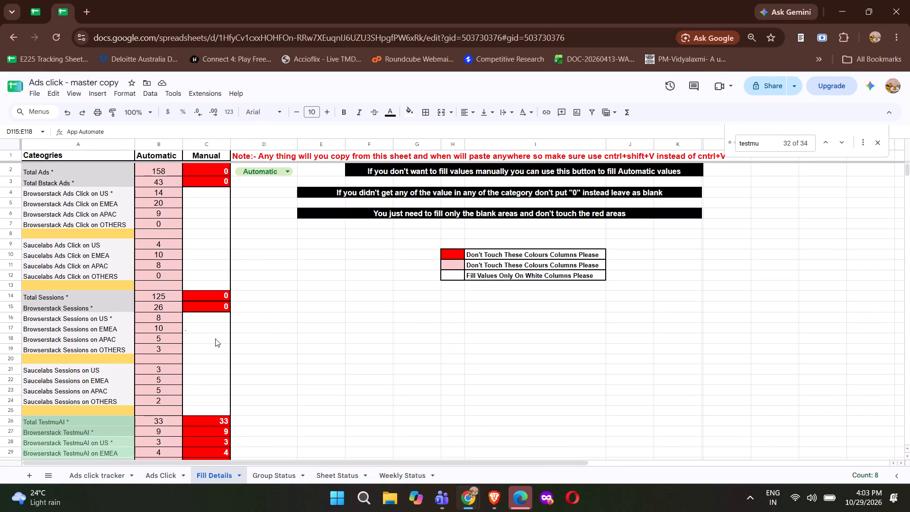
Examine the ad session and click figures on the Group Status, Sheet Status and Weekly Status sheets of Ads click - master copy.
scroll(215, 338, "up", 1)
left_click(285, 472)
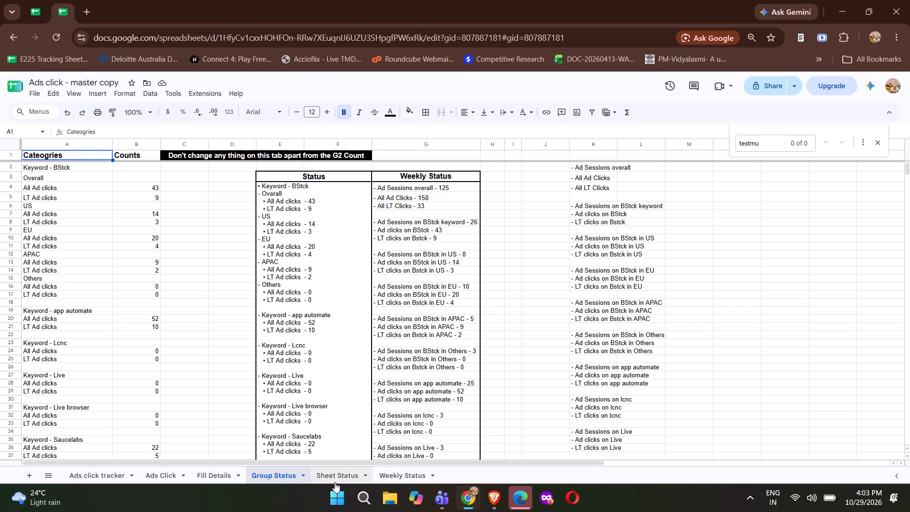
left_click(335, 482)
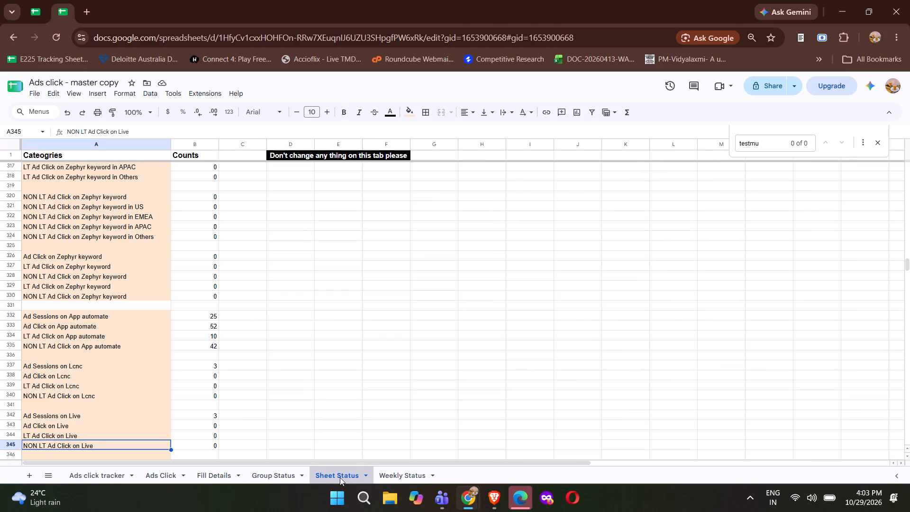
scroll(302, 425, "up", 2)
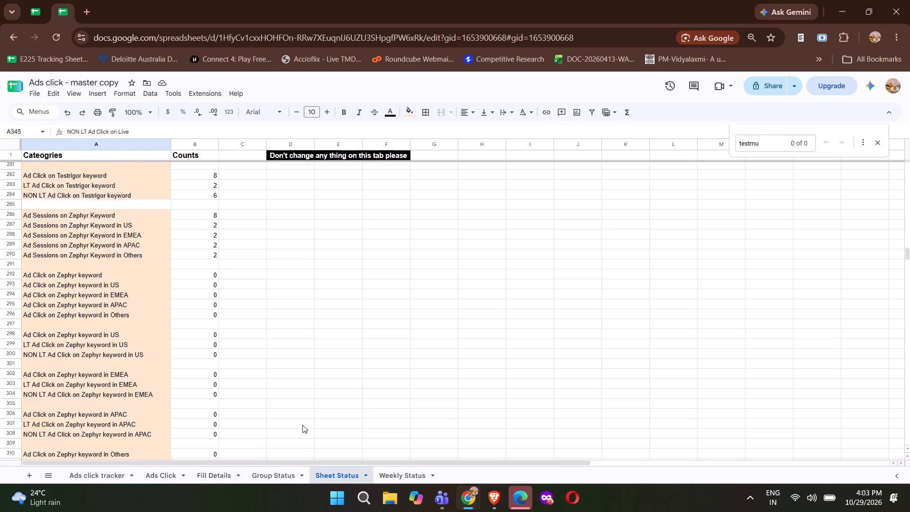
scroll(302, 425, "up", 8)
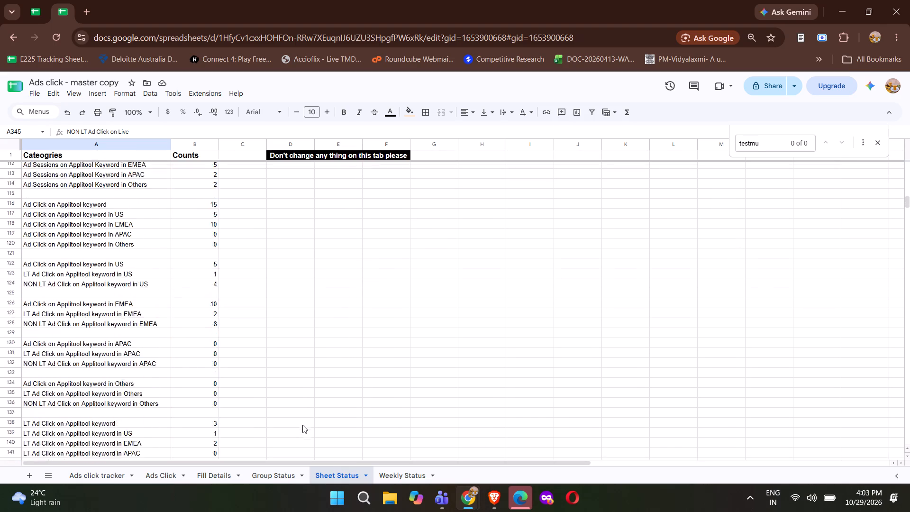
scroll(302, 425, "up", 7)
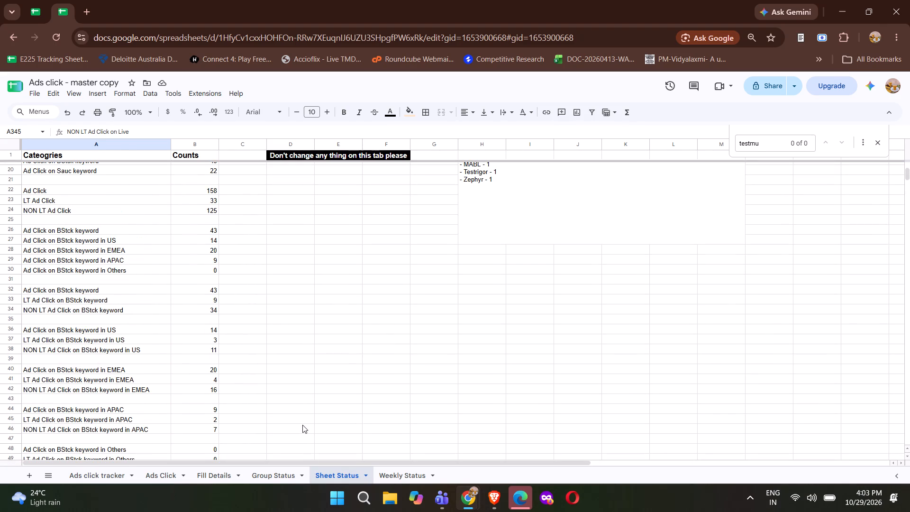
left_click(386, 475)
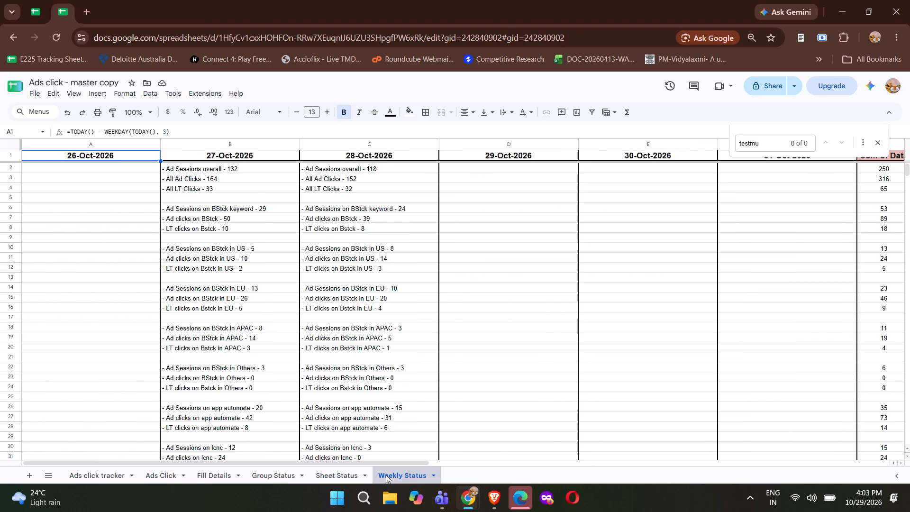
Switch to the Hritik task Test spreadsheet and open its review sites company names tracker sheet.
key("ctrl+Tab")
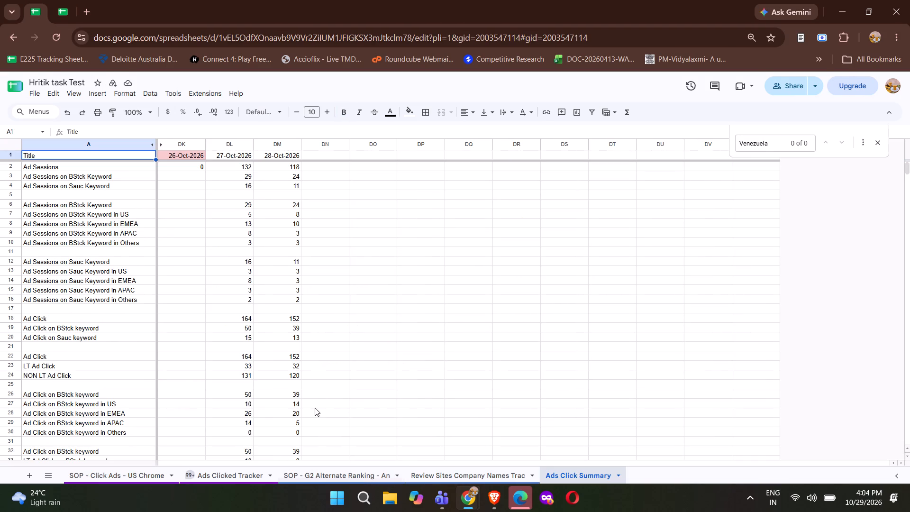
left_click(443, 477)
Return to the Ads click - master copy spreadsheet and open its Ads click tracker sheet.
key("ctrl+Tab")
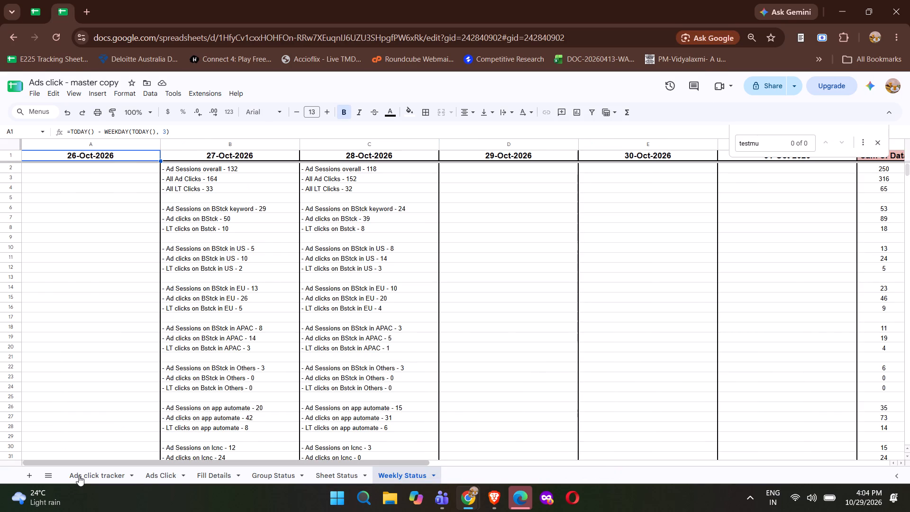
left_click(79, 475)
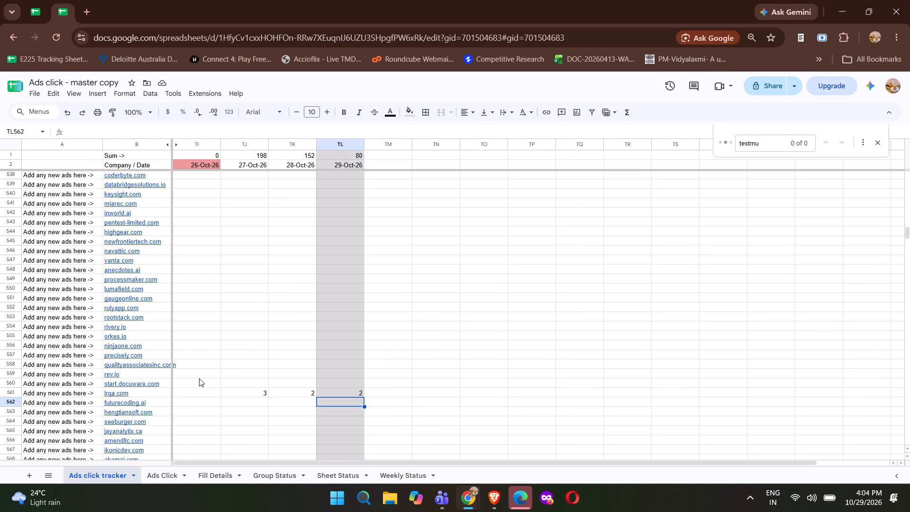
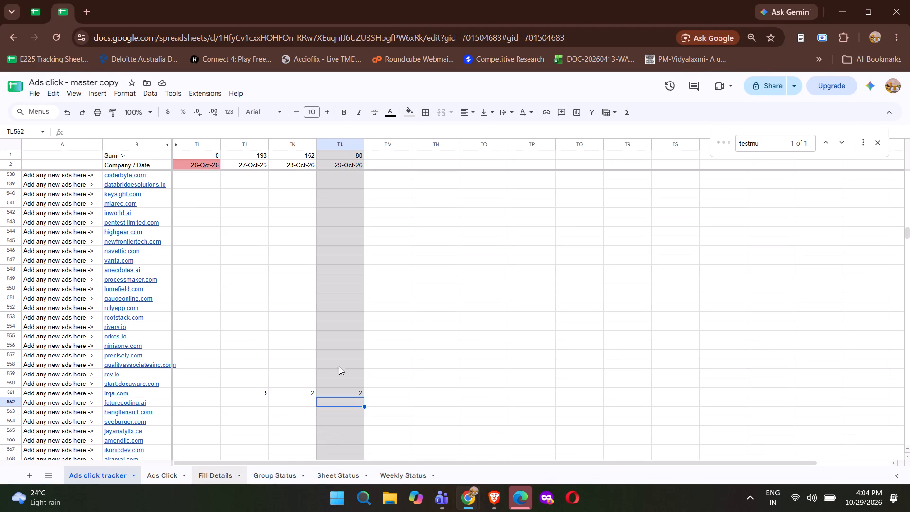
Find testmu in the Ads click tracker sheet and set the testmuai.com click count for 29-Oct-26 to 33.
key("ctrl+f")
type("testmu")
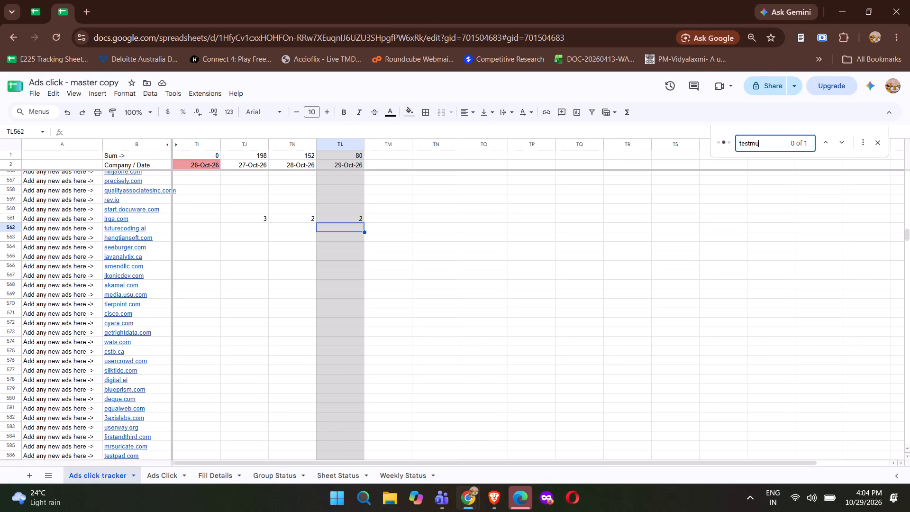
left_click(337, 454)
type("33")
key("Return")
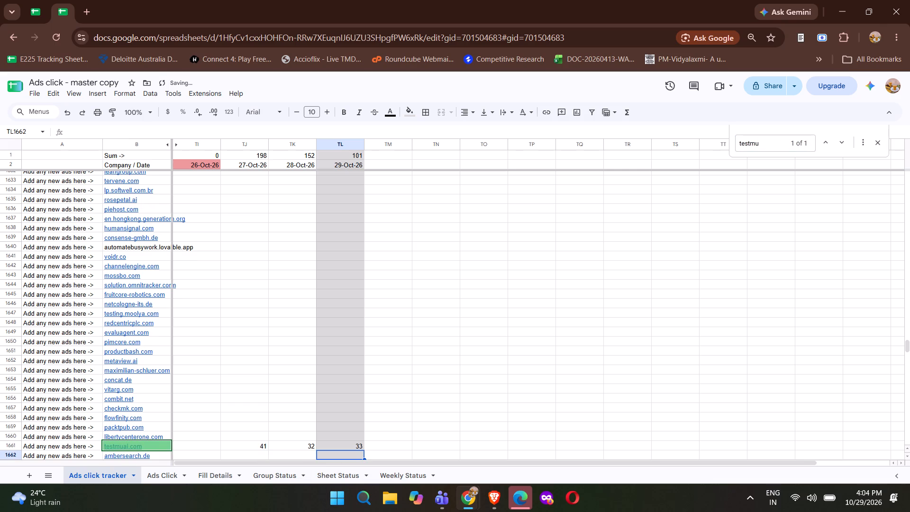
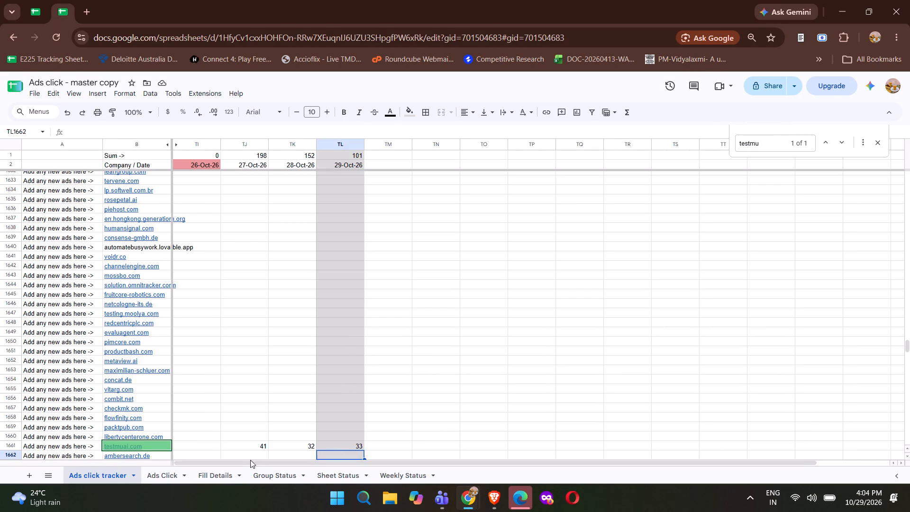
Set the argos-ci.com click count for 29-Oct-26 to 3.
scroll(359, 372, "down", 3)
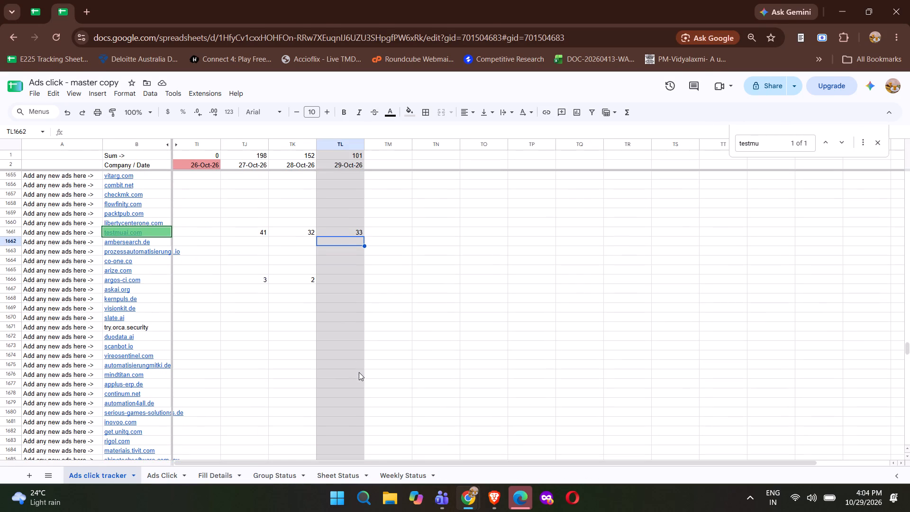
left_click(326, 276)
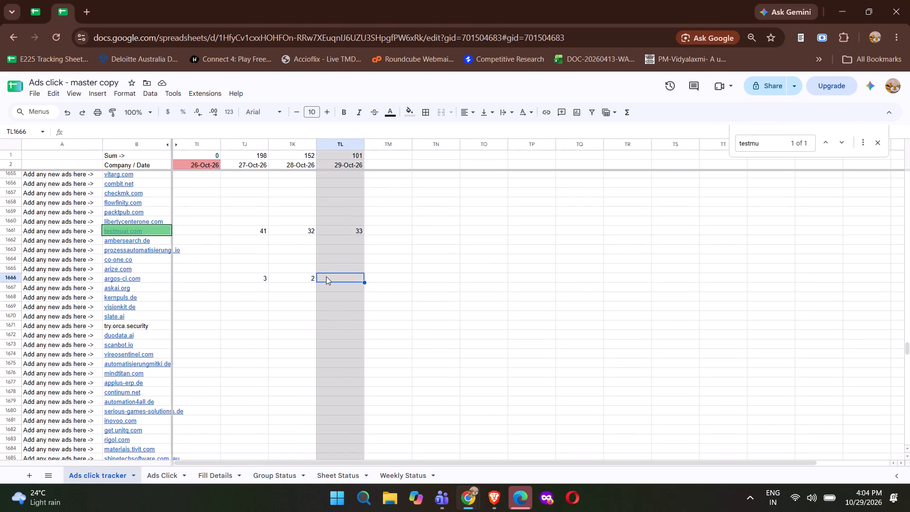
key("3")
key("Return")
Set the appetize.io click count for 29-Oct-26 to 2.
scroll(326, 276, "down", 6)
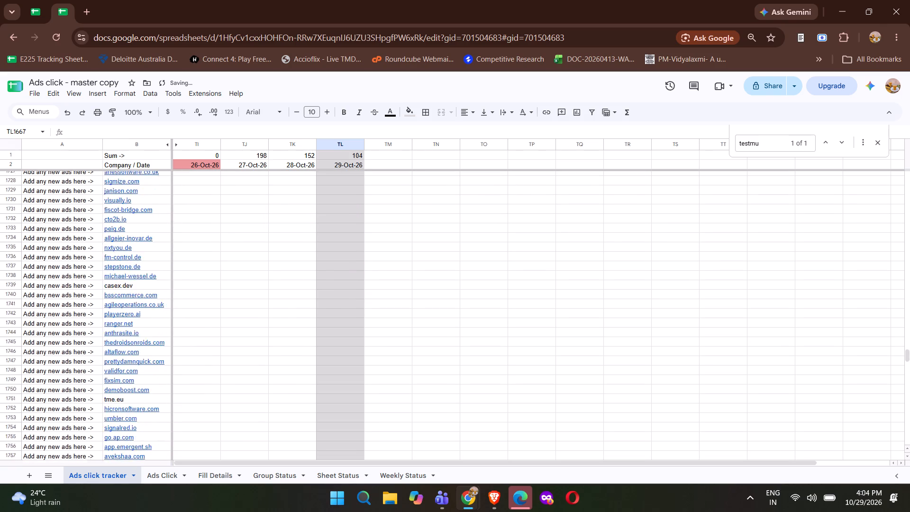
scroll(326, 276, "down", 5)
scroll(326, 276, "up", 4)
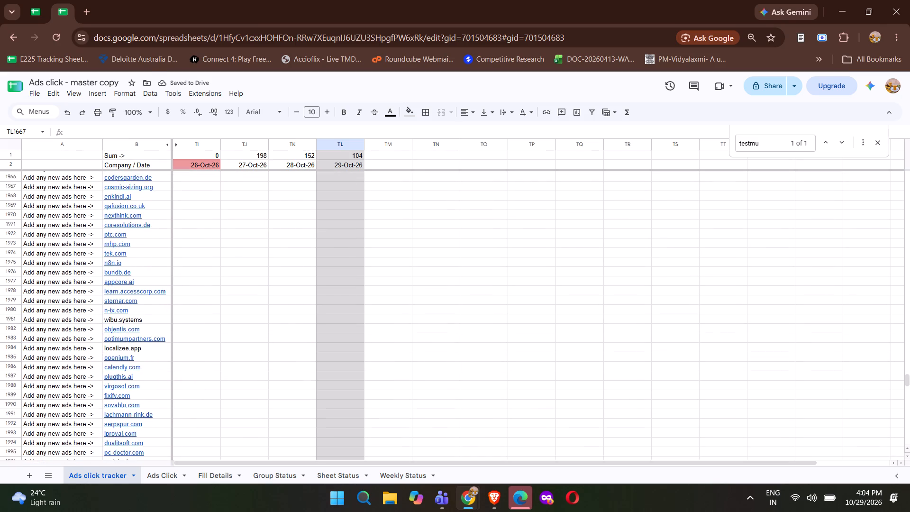
scroll(326, 276, "up", 9)
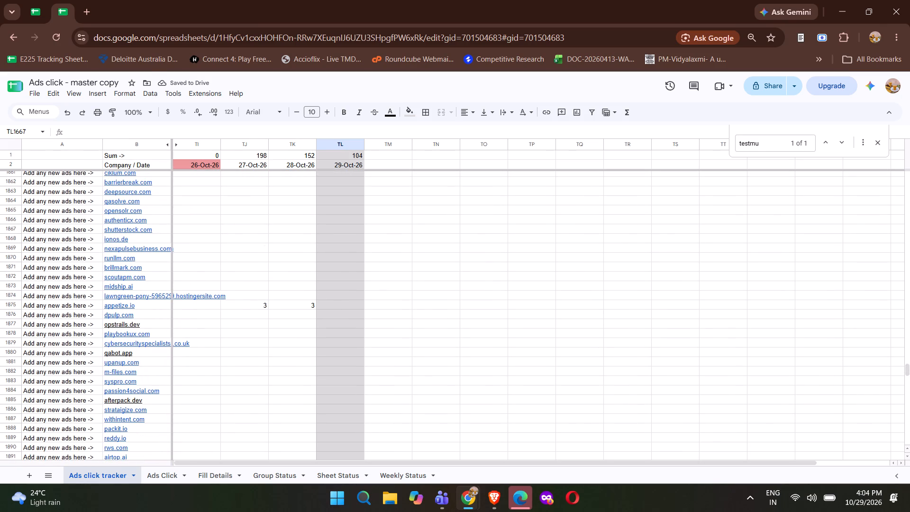
left_click(346, 304)
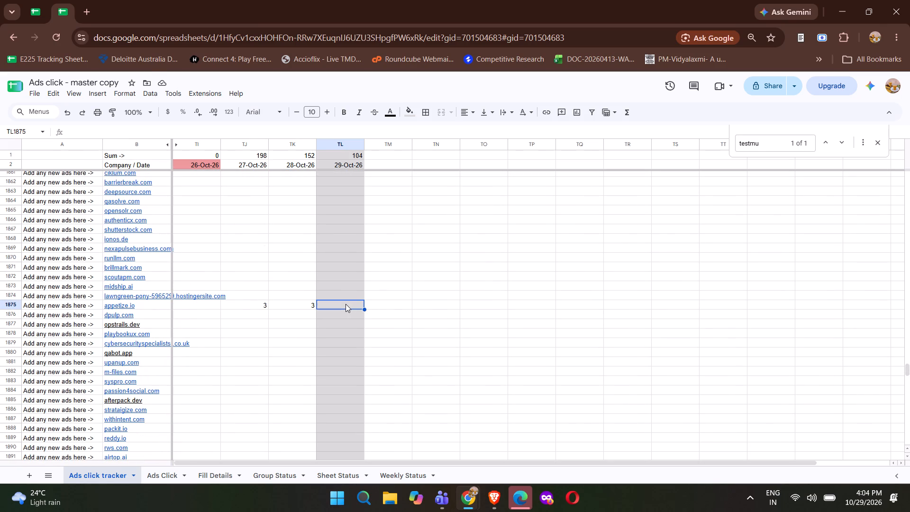
key("2")
key("Return")
Set the parallel.ai click count for 29-Oct-26 to 3.
scroll(346, 304, "down", 6)
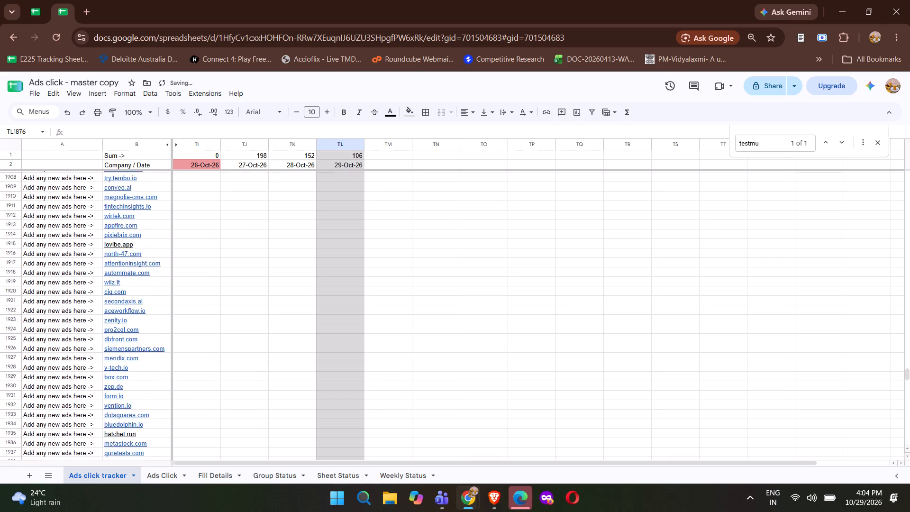
scroll(346, 304, "down", 10)
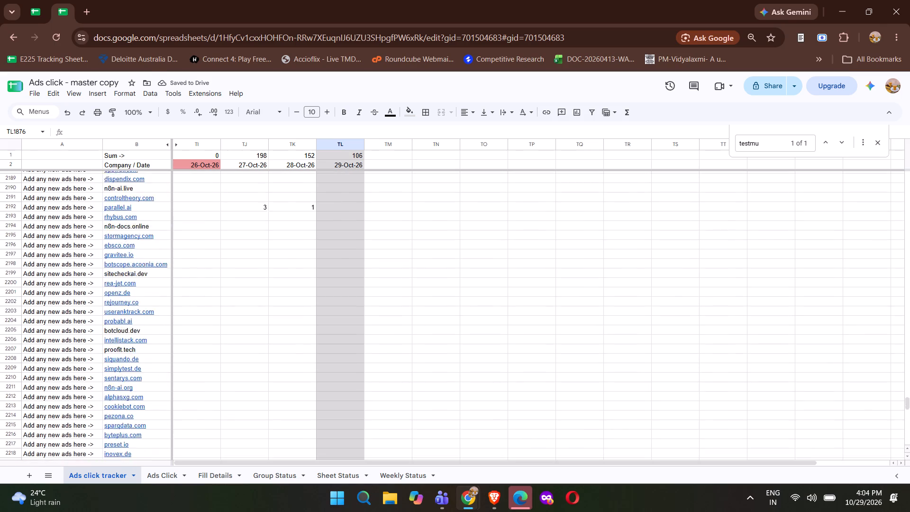
scroll(346, 304, "up", 1)
left_click(328, 243)
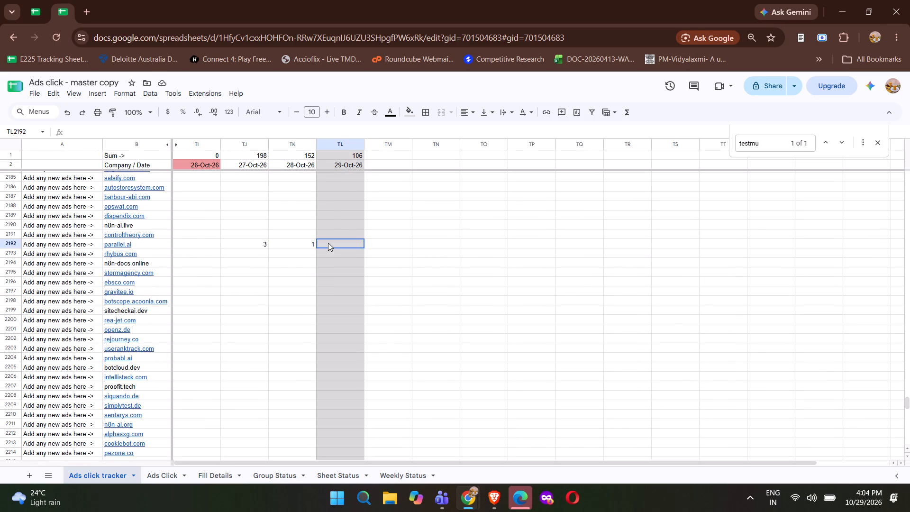
key("3")
key("Return")
Look back through the rows above parallel.ai for companies with earlier clicks but no 29-Oct-26 count.
scroll(328, 243, "up", 5)
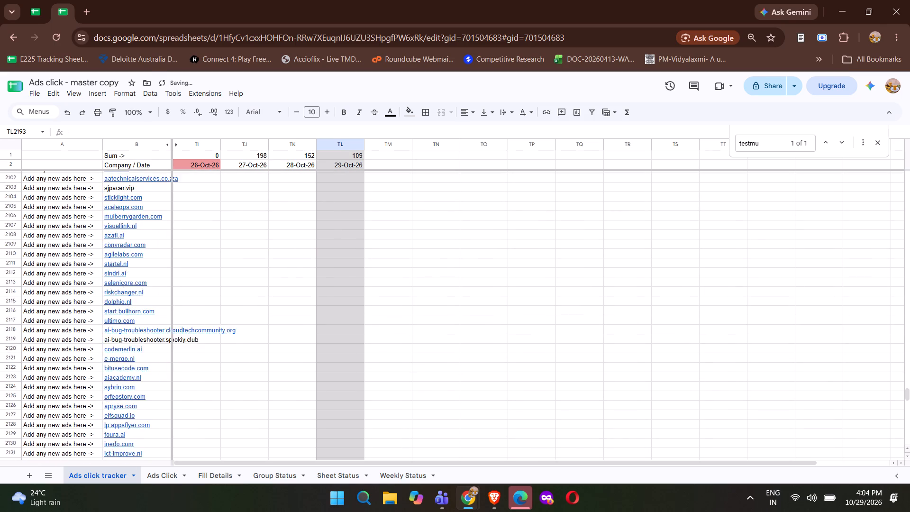
scroll(328, 243, "up", 9)
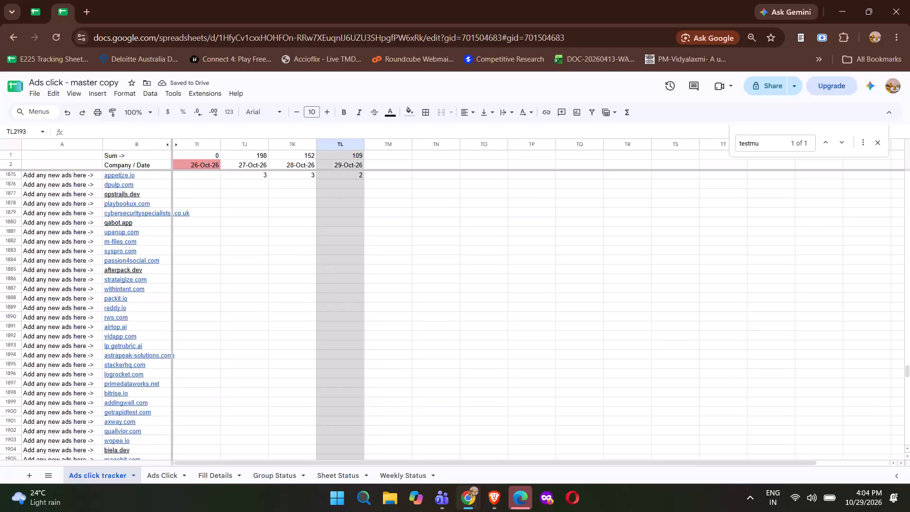
scroll(328, 243, "up", 6)
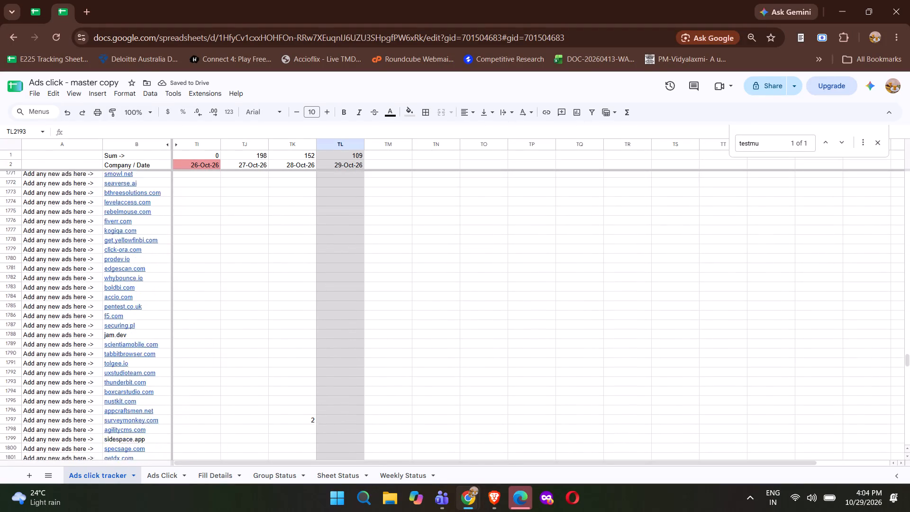
scroll(328, 243, "up", 9)
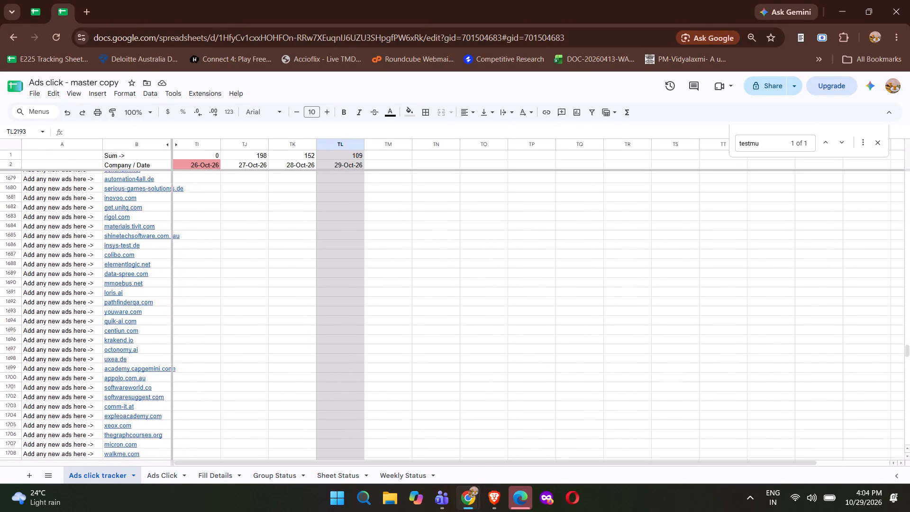
scroll(328, 243, "up", 1)
scroll(328, 243, "down", 7)
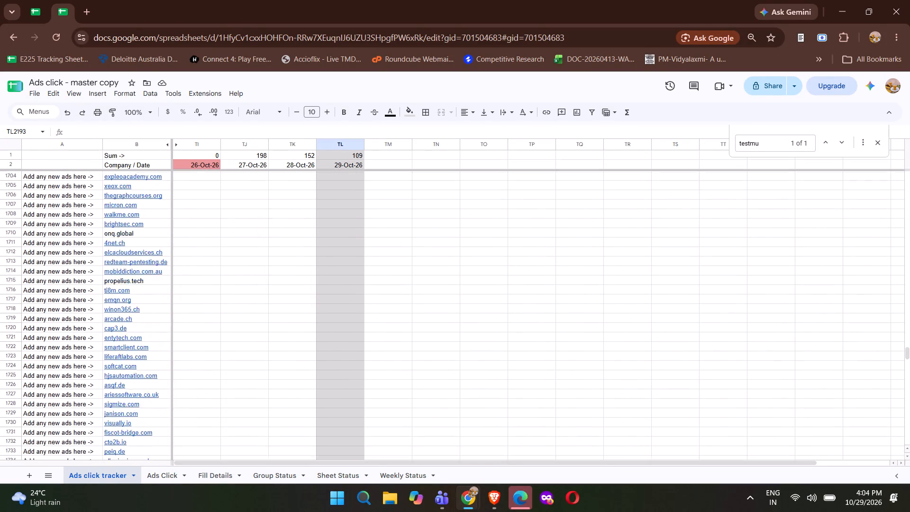
scroll(328, 243, "down", 12)
scroll(335, 202, "down", 4)
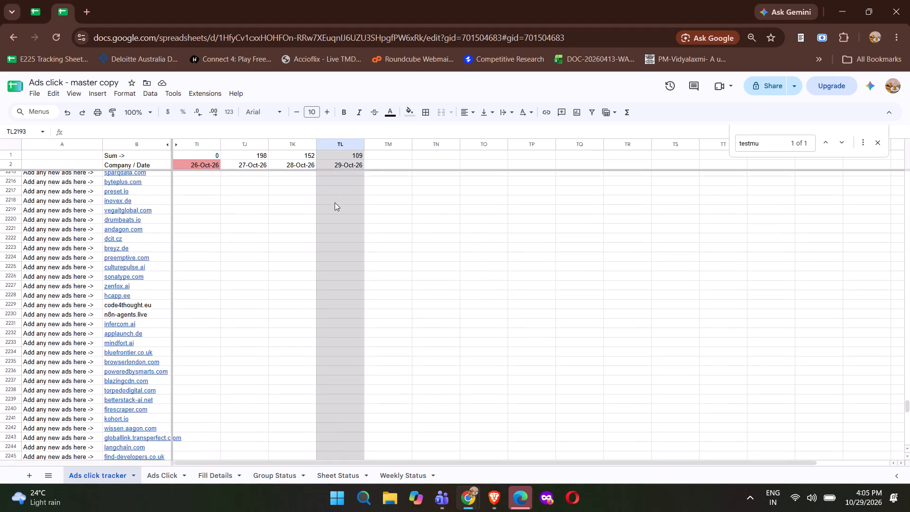
Set the 29-Oct-26 click counts for atsqa.org and kaizo.com to 3 each.
scroll(335, 202, "down", 7)
scroll(335, 202, "right", 4)
scroll(335, 202, "down", 9)
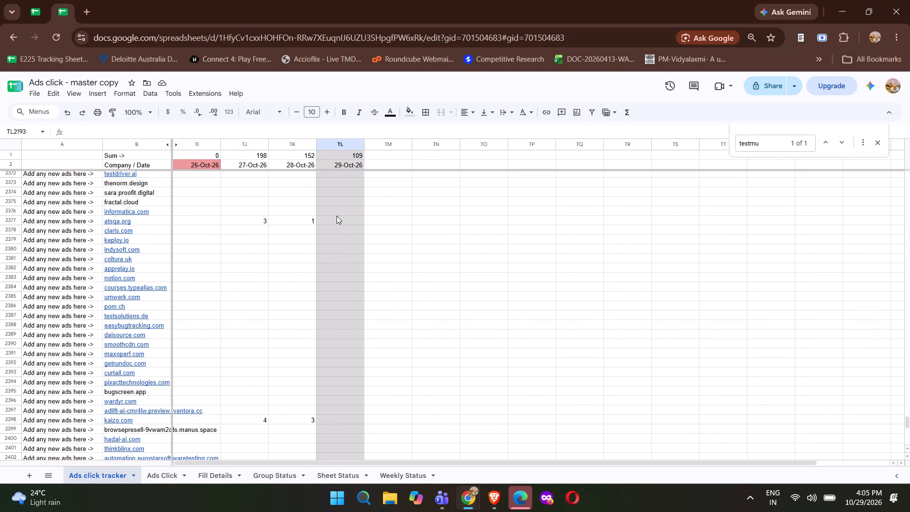
left_click(328, 207)
key("3")
key("Return")
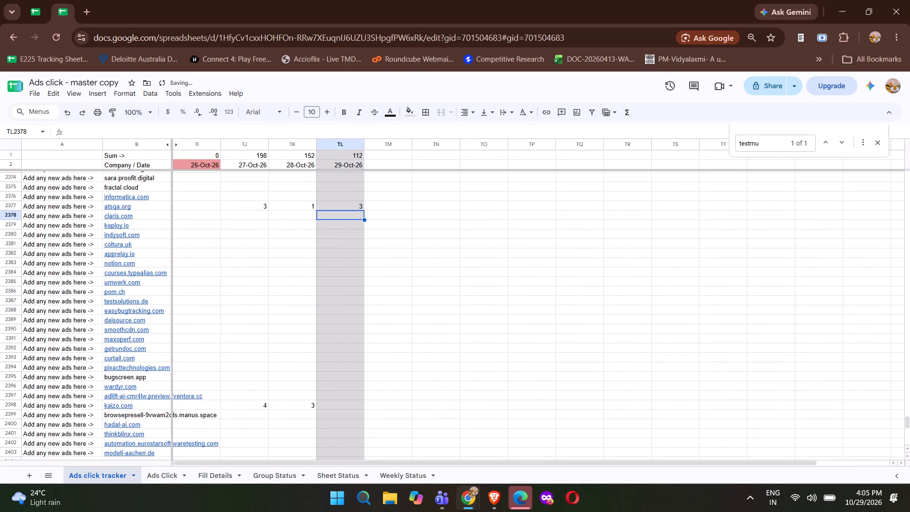
left_click(329, 406)
key("3")
key("Return")
Set the polteq.com click count for 29-Oct-26 to 2.
scroll(329, 406, "down", 5)
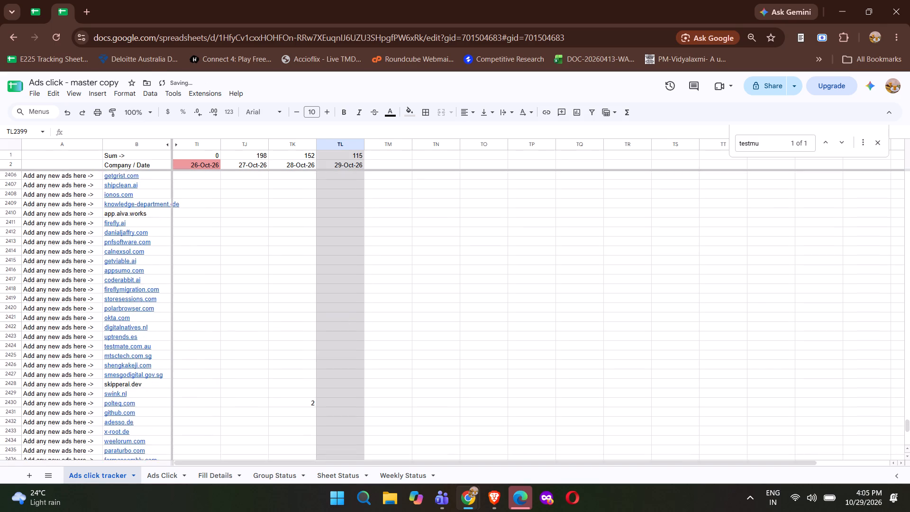
scroll(329, 406, "down", 1)
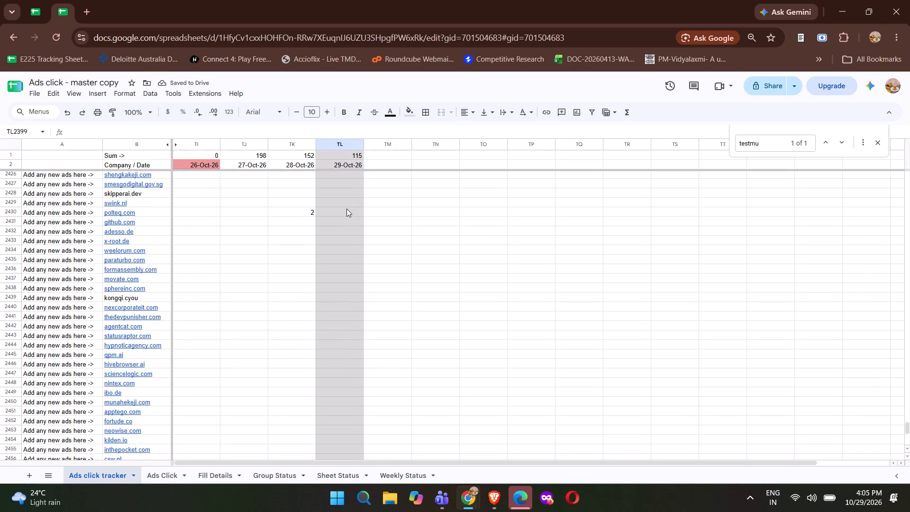
left_click(346, 209)
key("2")
key("Return")
Set the 29-Oct-26 click counts to 3 for qameta.io and 2 for rabbitqa.com.
scroll(346, 209, "down", 3)
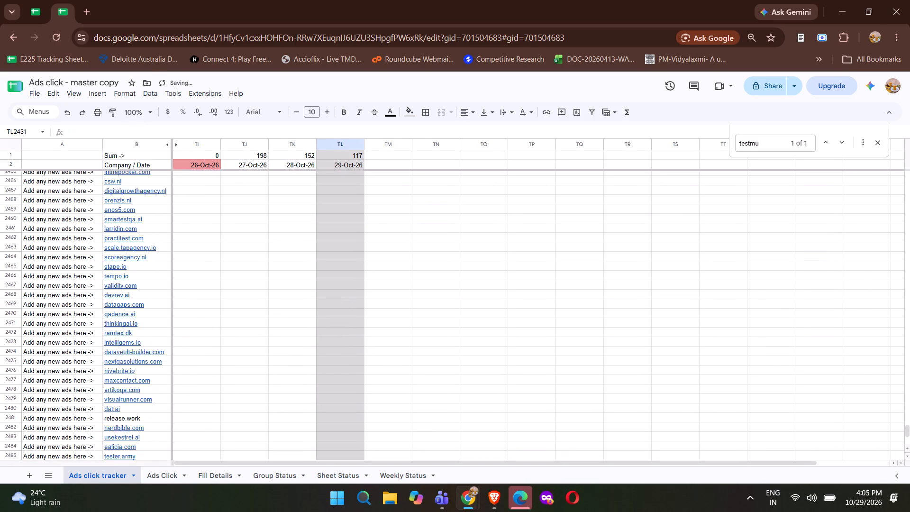
scroll(346, 209, "down", 4)
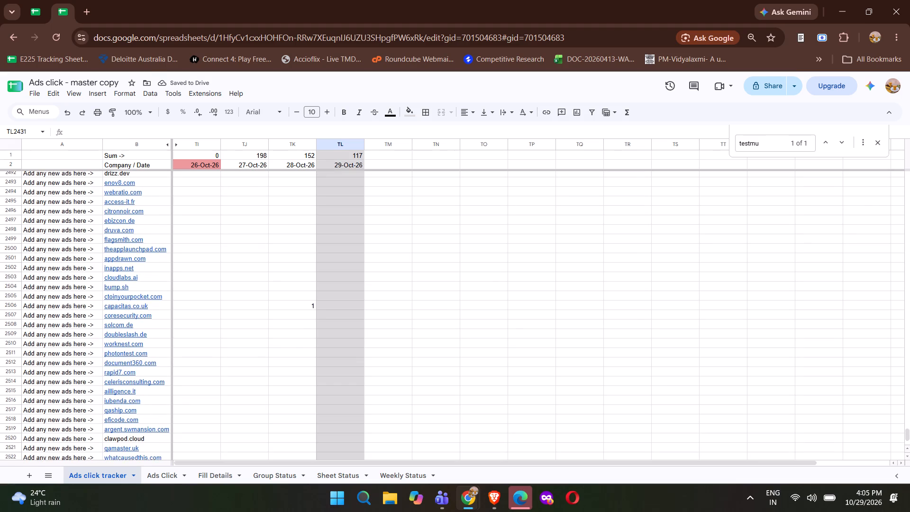
scroll(346, 209, "down", 3)
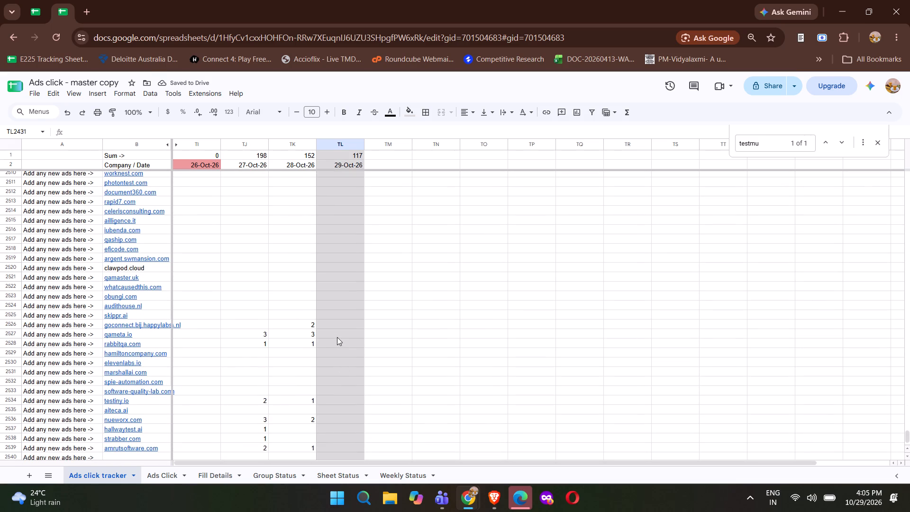
left_click(337, 337)
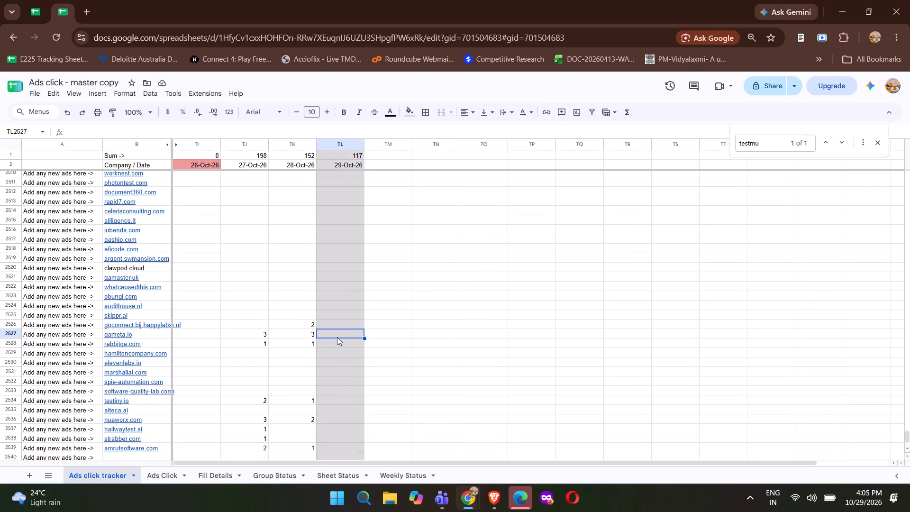
key("3")
key("Return")
key("2")
key("Return")
Set the 29-Oct-26 click counts for testiny.io and nueworx.com near the list's end to 2 each.
scroll(337, 337, "down", 2)
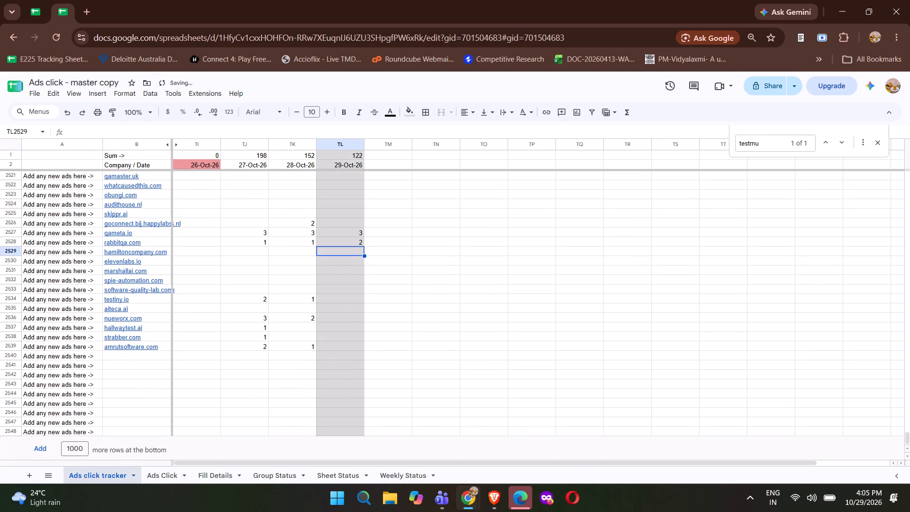
left_click(338, 301)
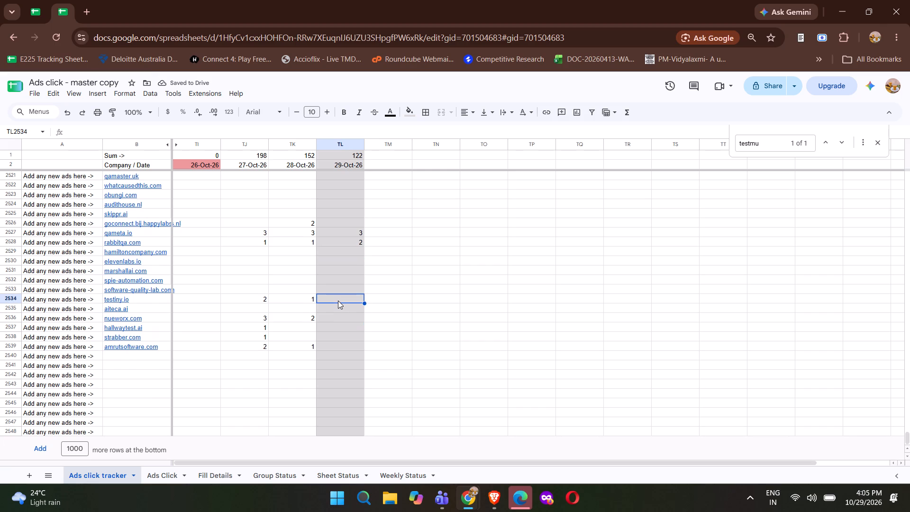
key("2")
key("Return")
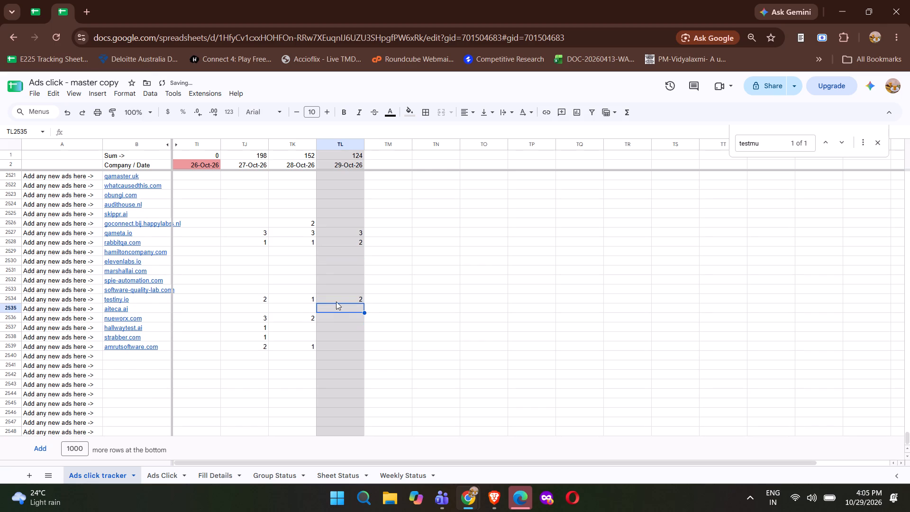
left_click(333, 317)
key("2")
key("Return")
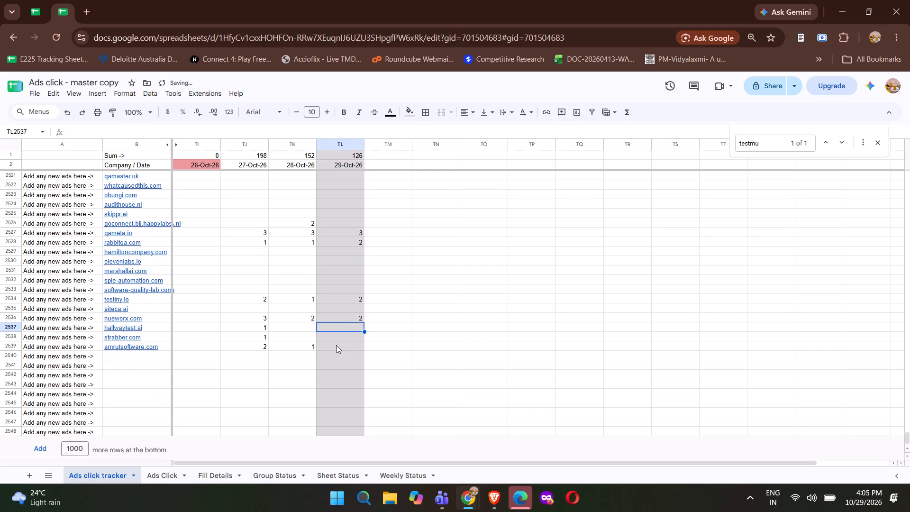
Back at the top of the company list, set the 29-Oct-26 counts to 3 for datadoghq.com and 4 for saucelabs.com and katalon.com.
left_click(337, 162)
key("Down")
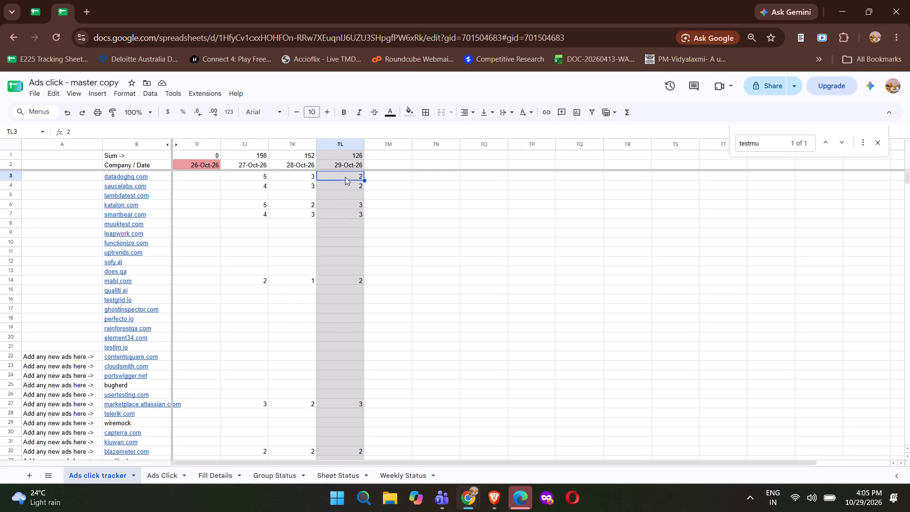
left_click(345, 177)
key("3")
key("Return")
key("4")
key("Return")
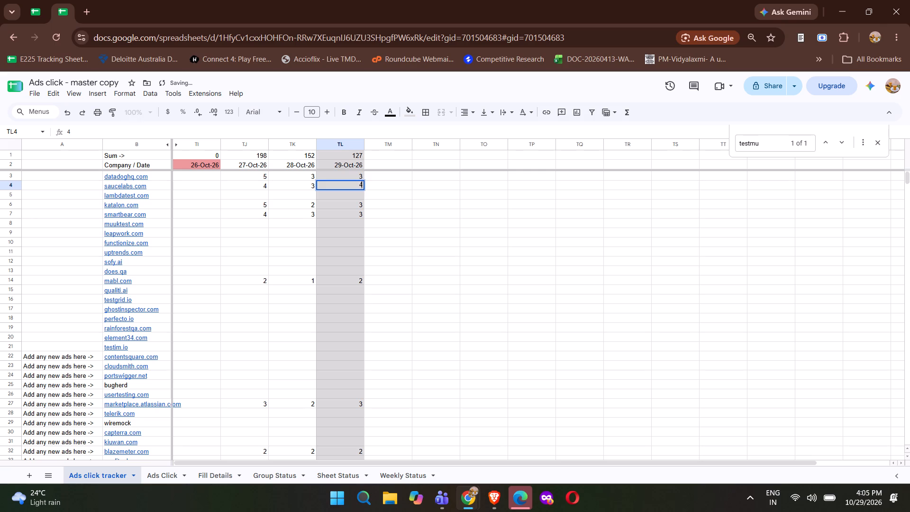
key("Down")
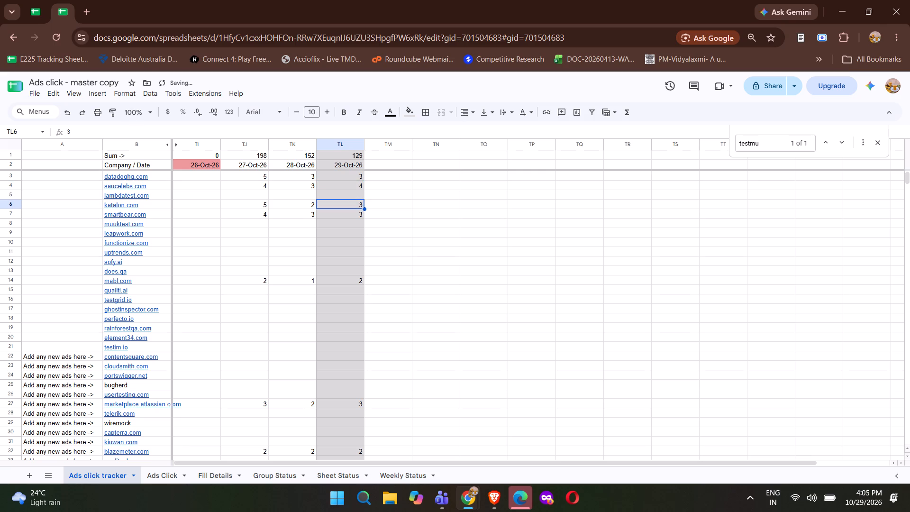
key("4")
key("Return")
Review the 29-Oct-26 click counts down the company list from smartbear.com to callstack.com, looking for missing entries.
scroll(345, 177, "down", 1)
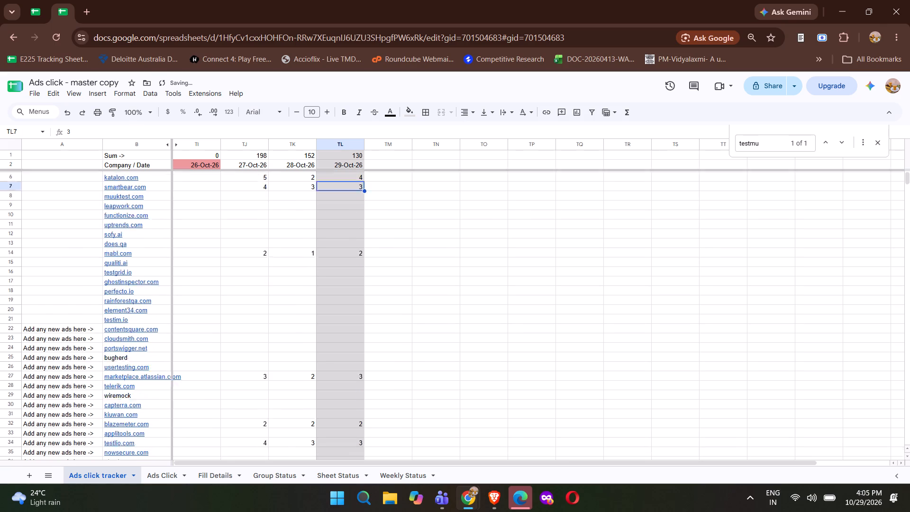
scroll(345, 177, "down", 8)
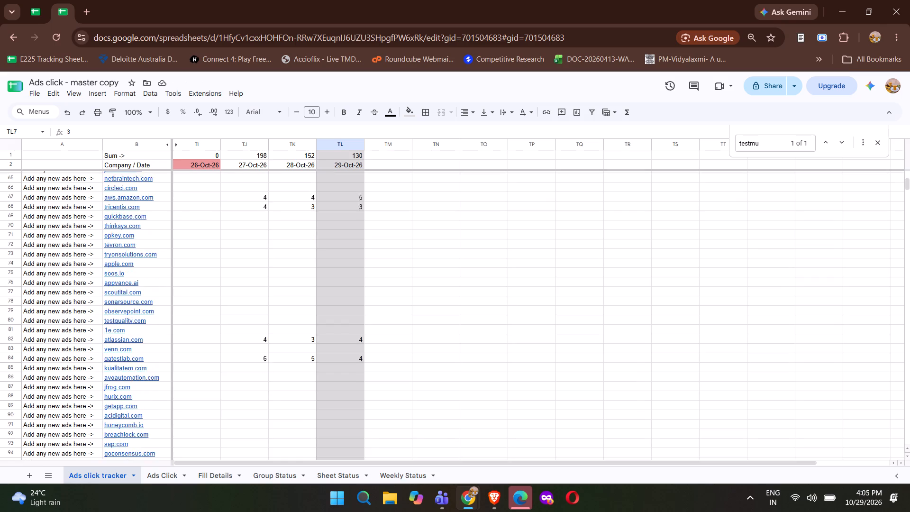
scroll(345, 177, "down", 6)
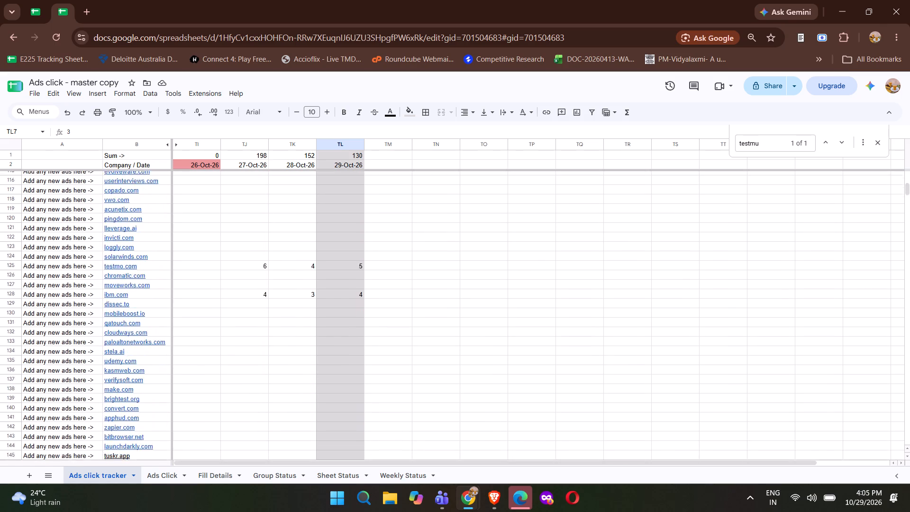
scroll(345, 177, "down", 8)
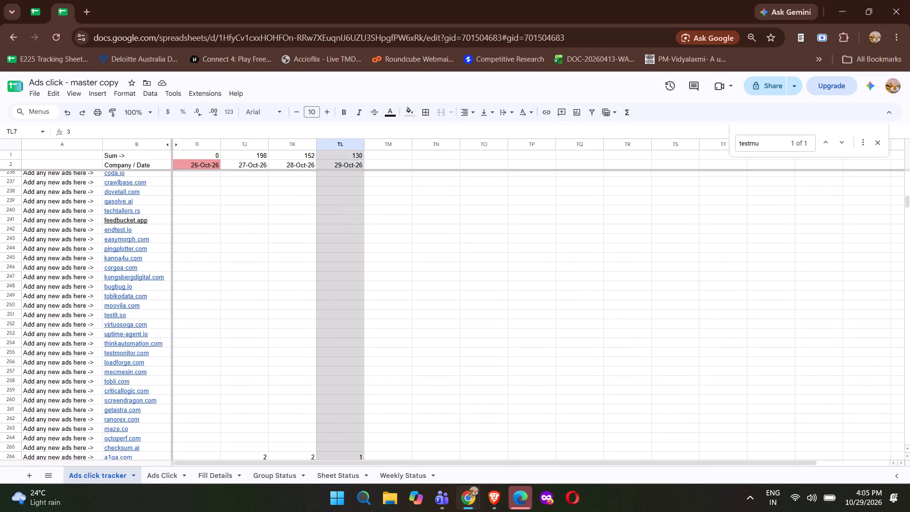
scroll(345, 177, "down", 6)
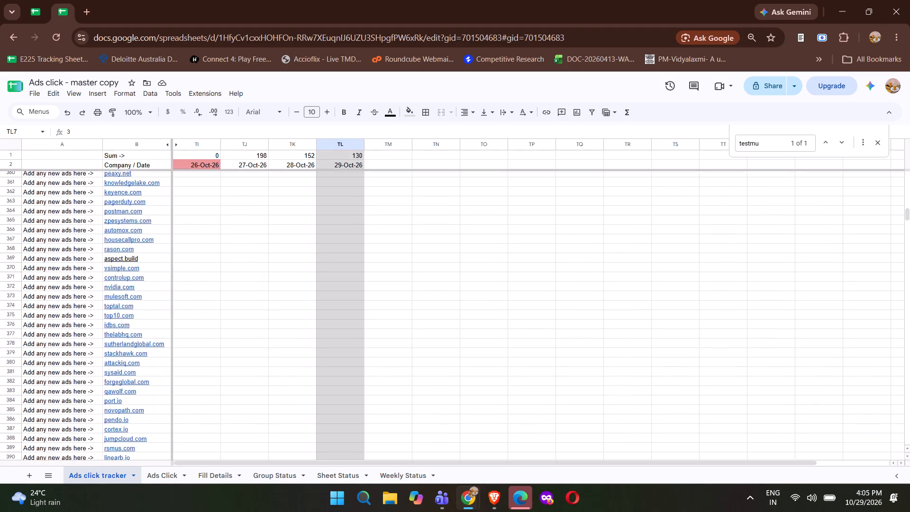
scroll(345, 177, "down", 3)
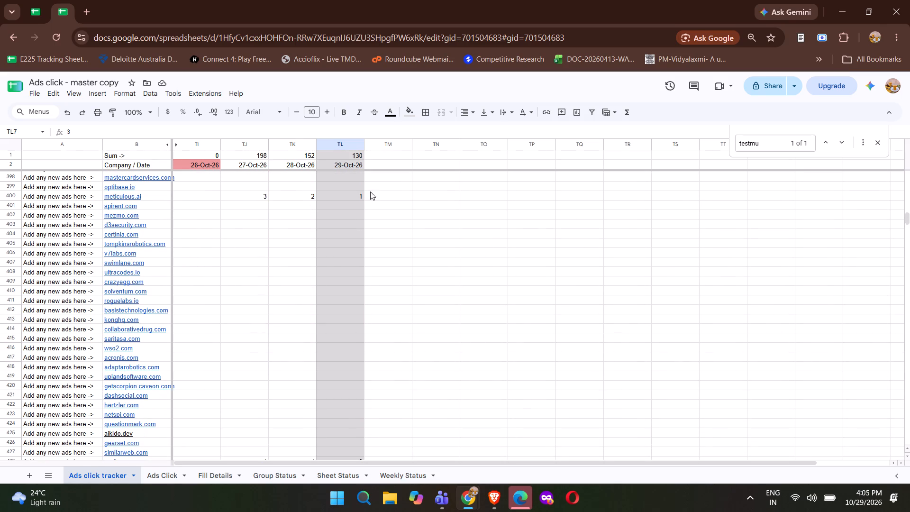
scroll(359, 196, "down", 3)
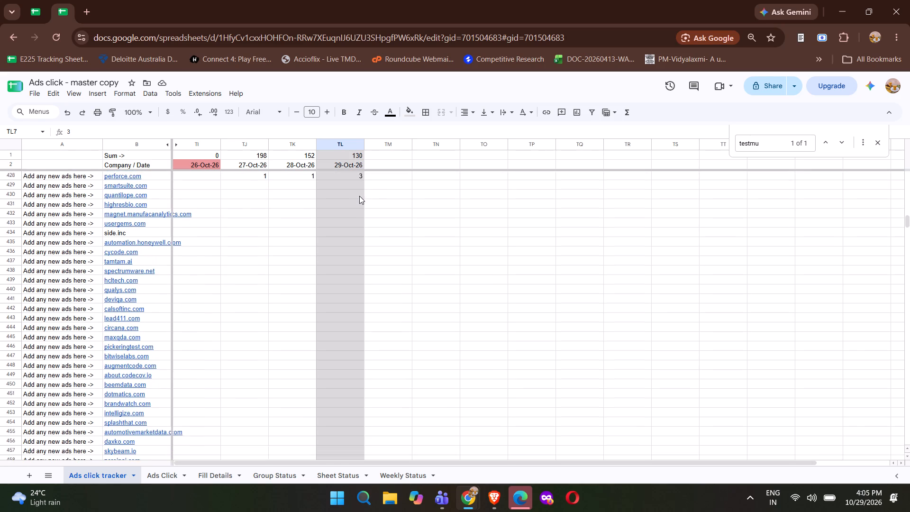
scroll(359, 196, "down", 8)
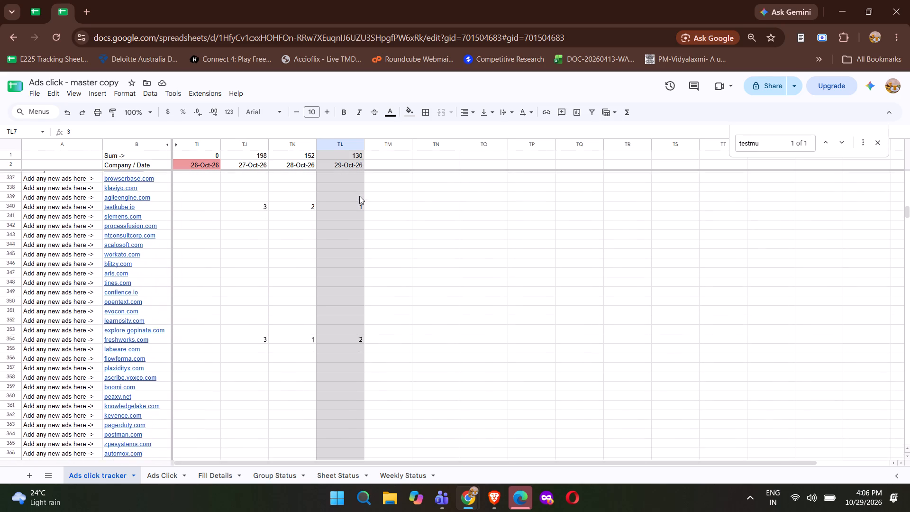
scroll(359, 196, "down", 8)
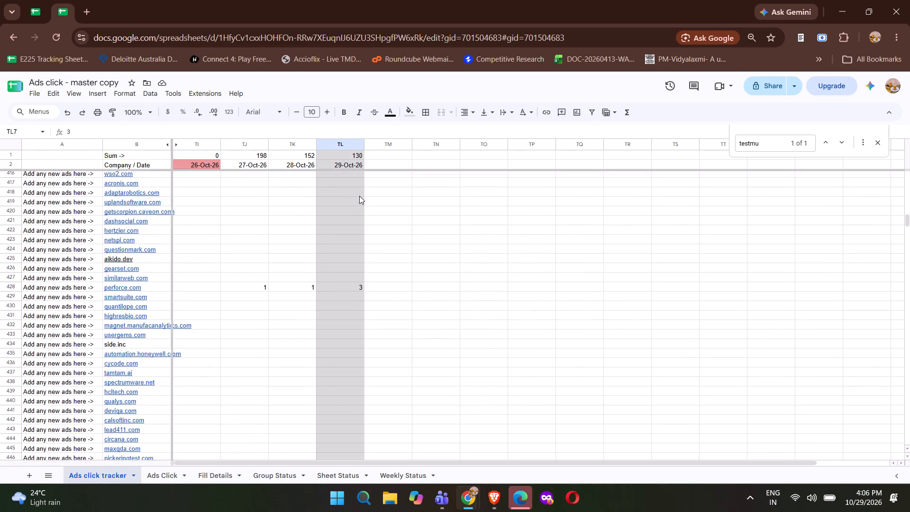
scroll(359, 196, "down", 5)
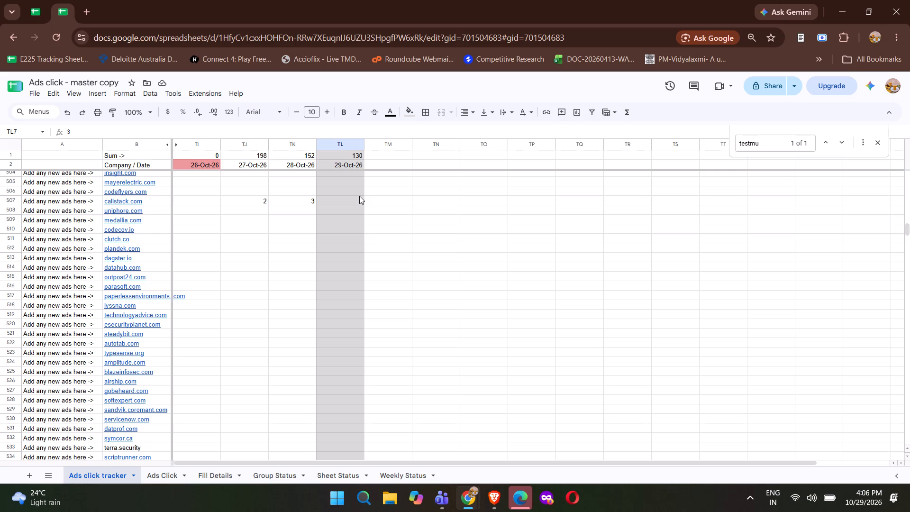
scroll(365, 218, "down", 1)
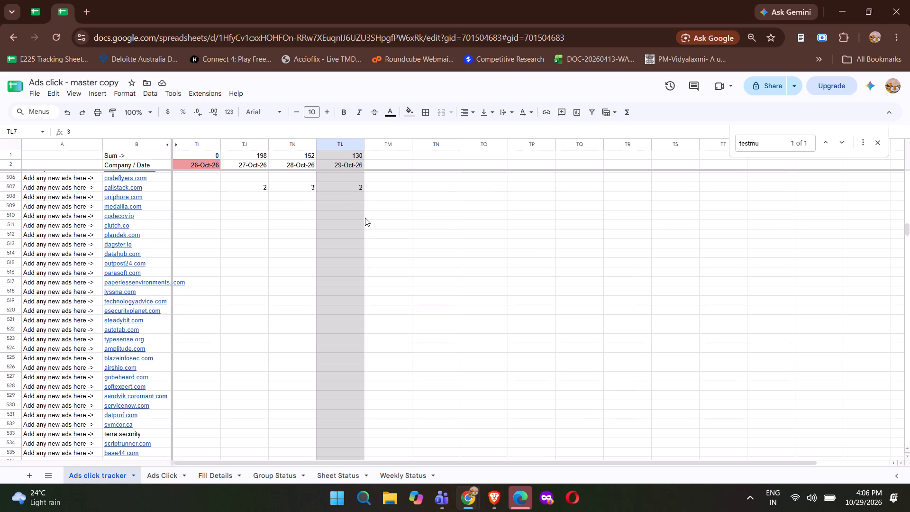
Further down the company list, set the 29-Oct-26 click count for newrelic.com to 4.
scroll(365, 218, "down", 1)
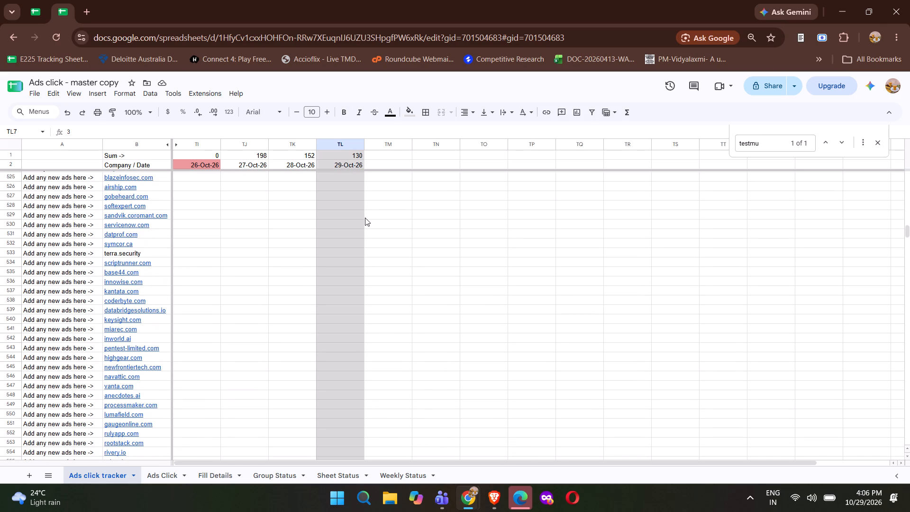
scroll(365, 218, "down", 7)
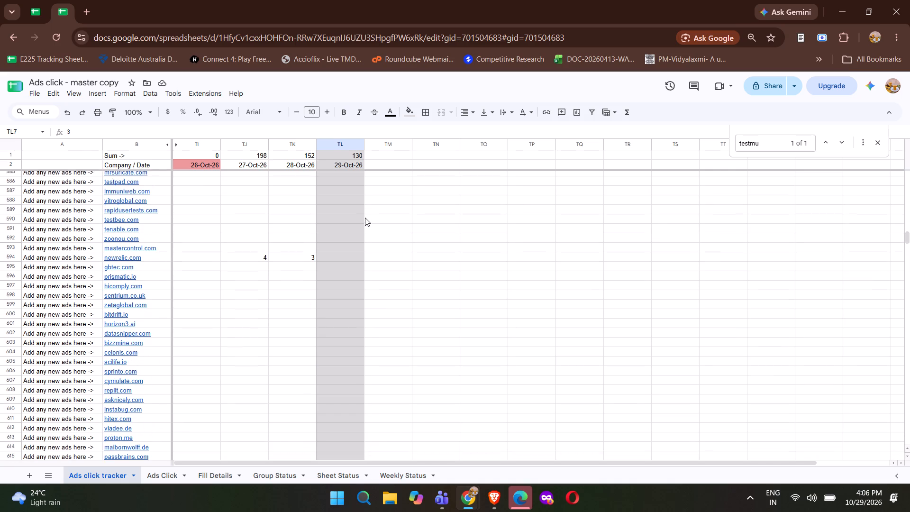
left_click(338, 248)
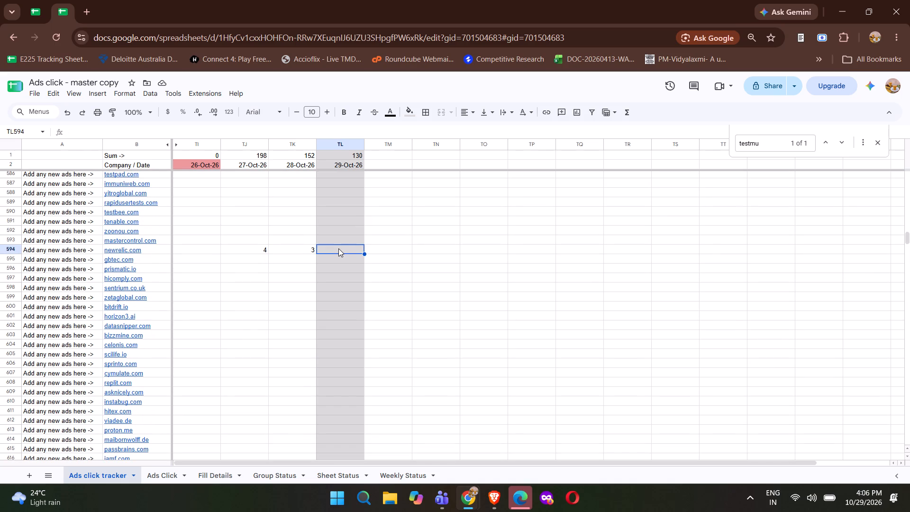
key("4")
key("Return")
Set the 29-Oct-26 click counts to 4 for kyndryl.com and 3 for kiro.dev.
scroll(338, 248, "down", 3)
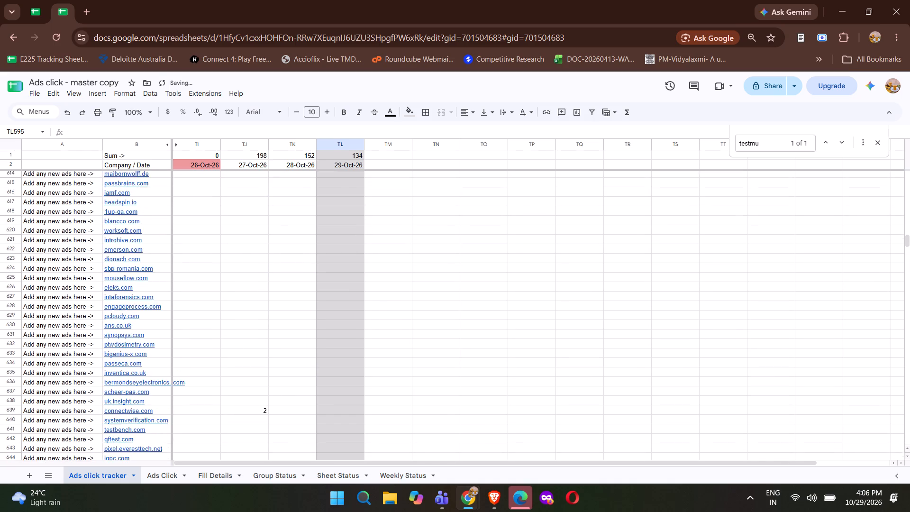
scroll(338, 248, "down", 3)
scroll(331, 258, "up", 1)
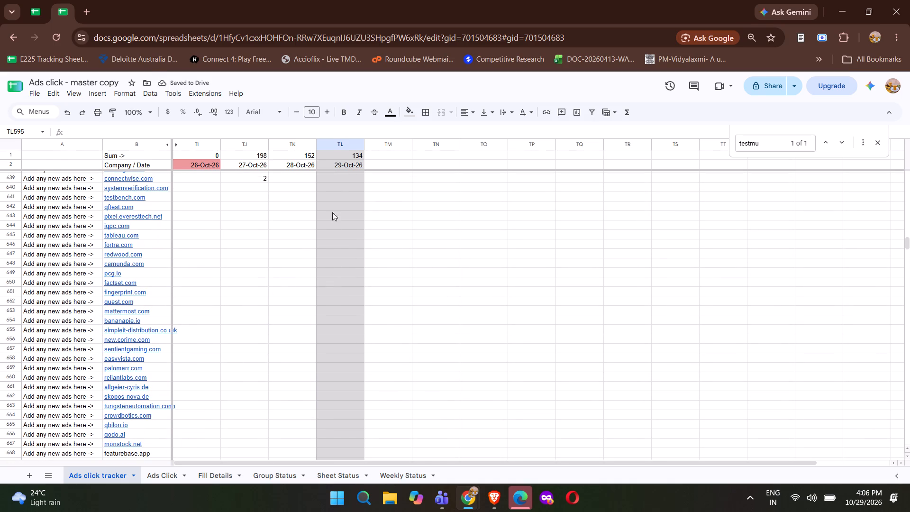
scroll(343, 260, "down", 3)
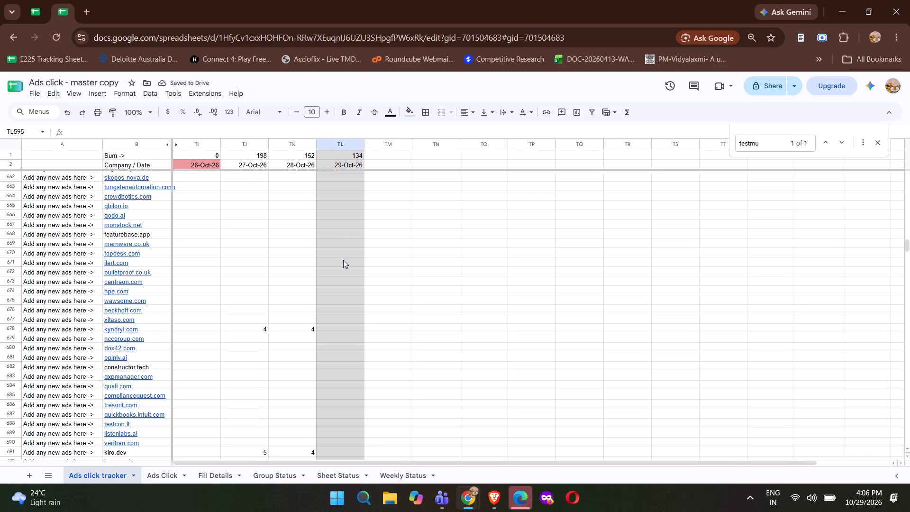
left_click(337, 327)
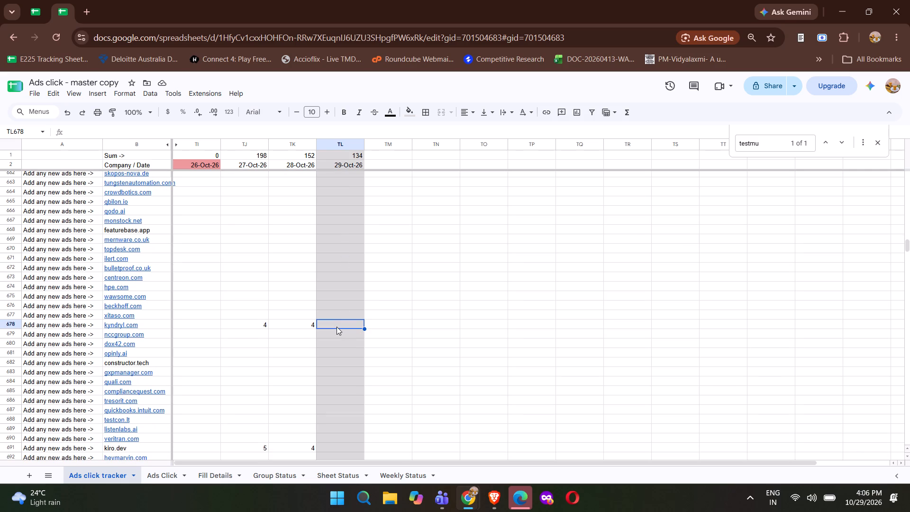
key("4")
key("Return")
scroll(337, 327, "down", 2)
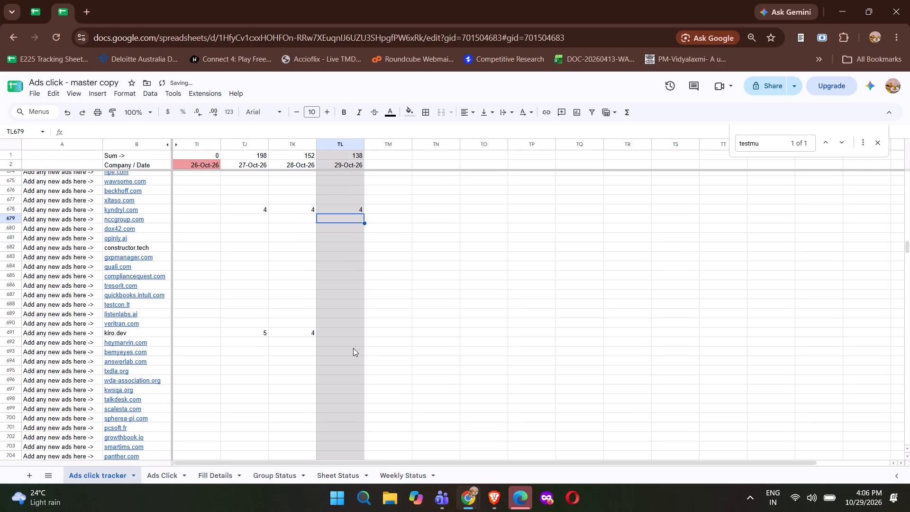
left_click(344, 330)
key("3")
key("Return")
Set the hashicorp.com click count for 29-Oct-26 to 2.
scroll(344, 330, "down", 11)
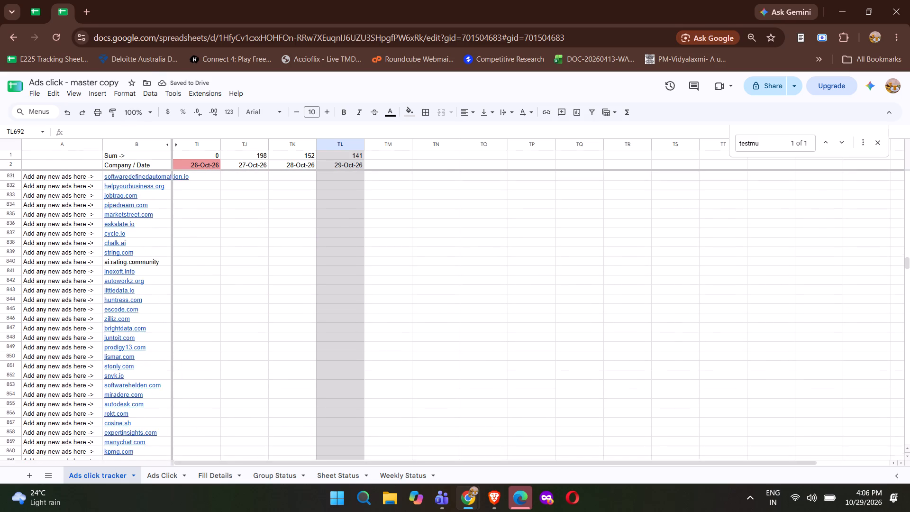
scroll(344, 330, "down", 2)
scroll(344, 330, "up", 3)
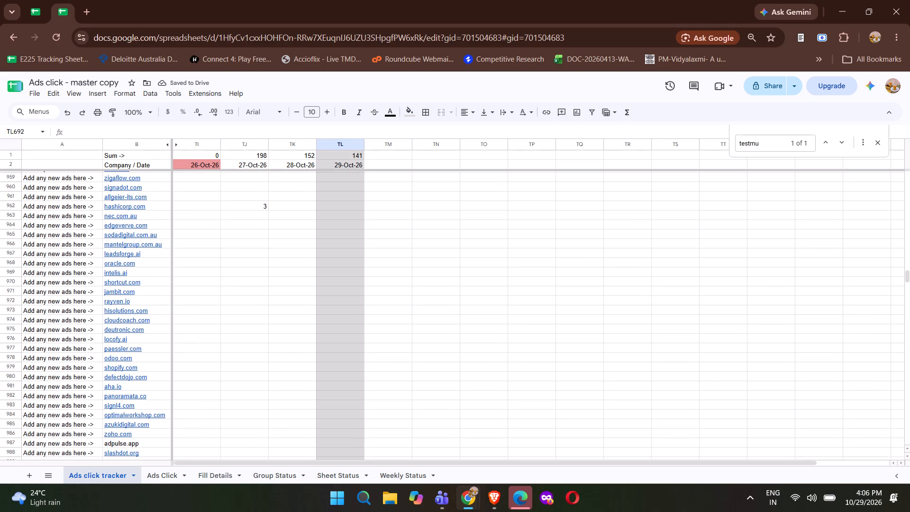
left_click(351, 209)
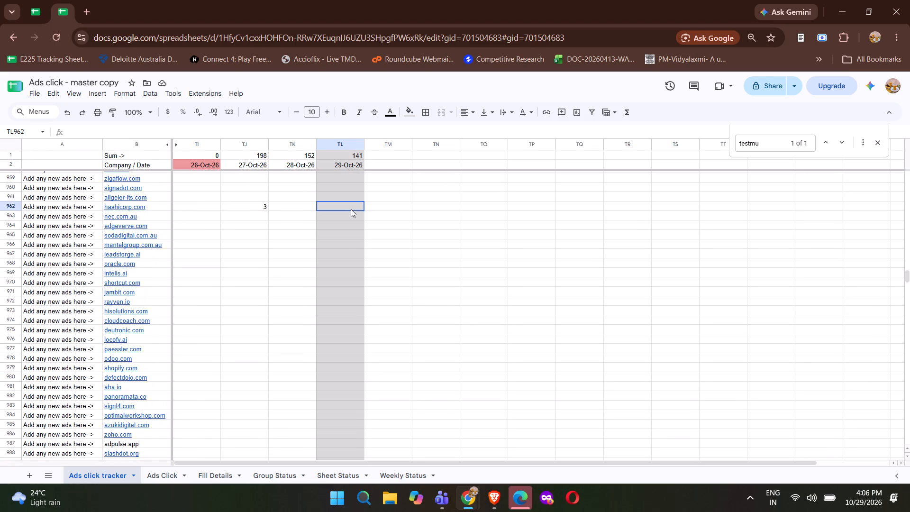
key("2")
key("Return")
Set the 29-Oct-26 click counts to 4 for accelq.com and 1 for zennolab.com.
scroll(351, 209, "down", 2)
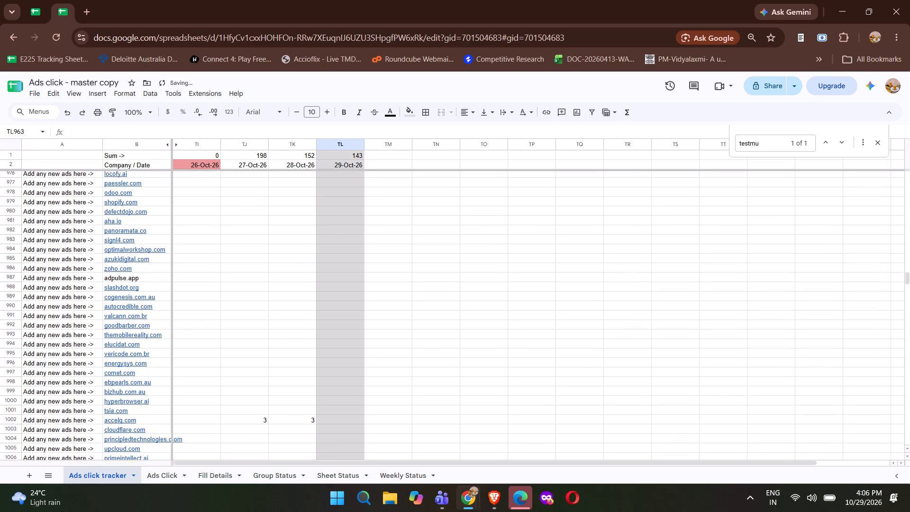
scroll(351, 209, "down", 2)
left_click(339, 301)
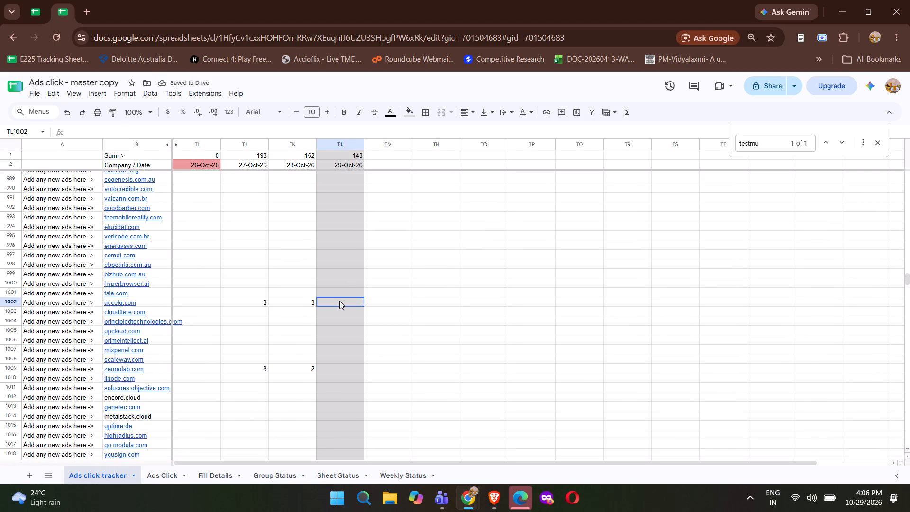
key("4")
key("Return")
scroll(339, 301, "down", 1)
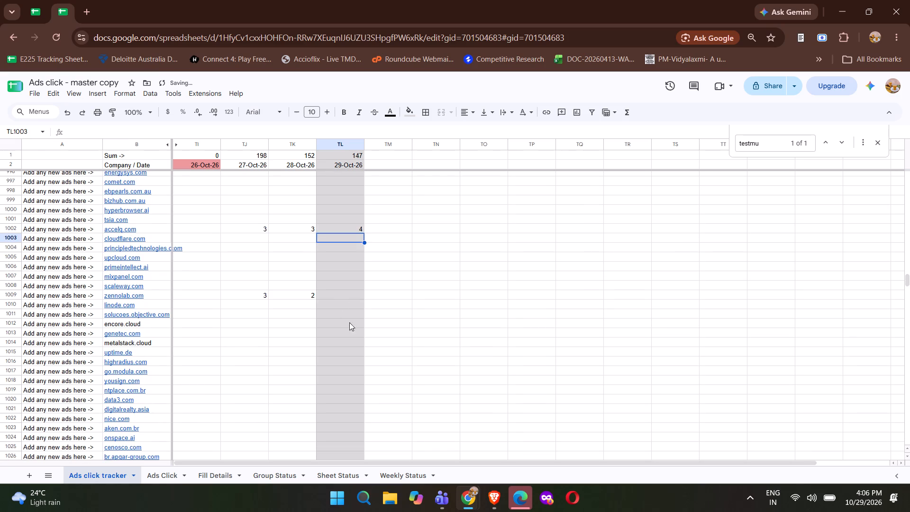
left_click(337, 296)
key("1")
key("Return")
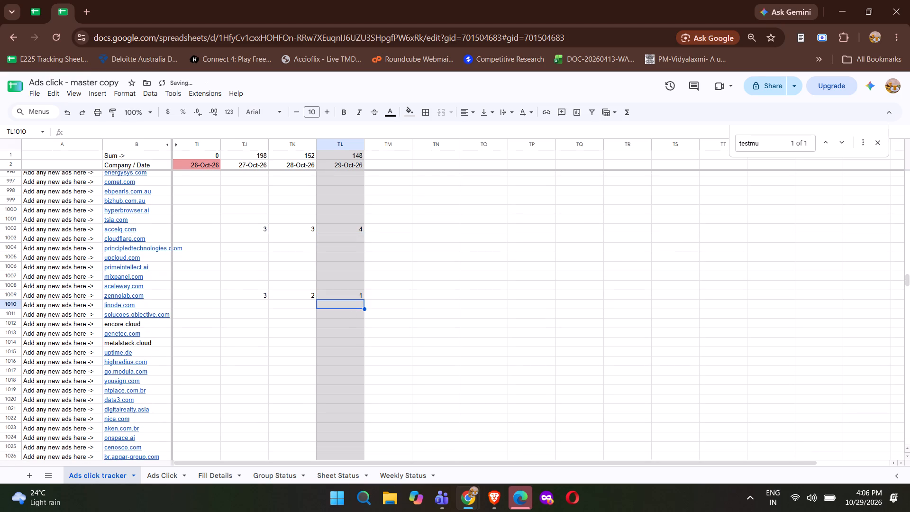
Set the 29-Oct-26 click counts for provar.com and kualitee.com to 2 each.
scroll(337, 296, "down", 6)
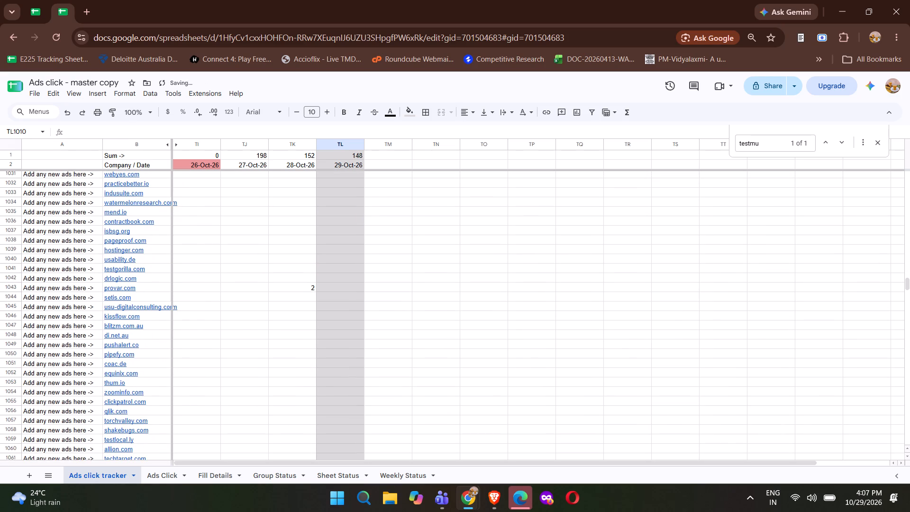
scroll(337, 296, "down", 1)
left_click(333, 256)
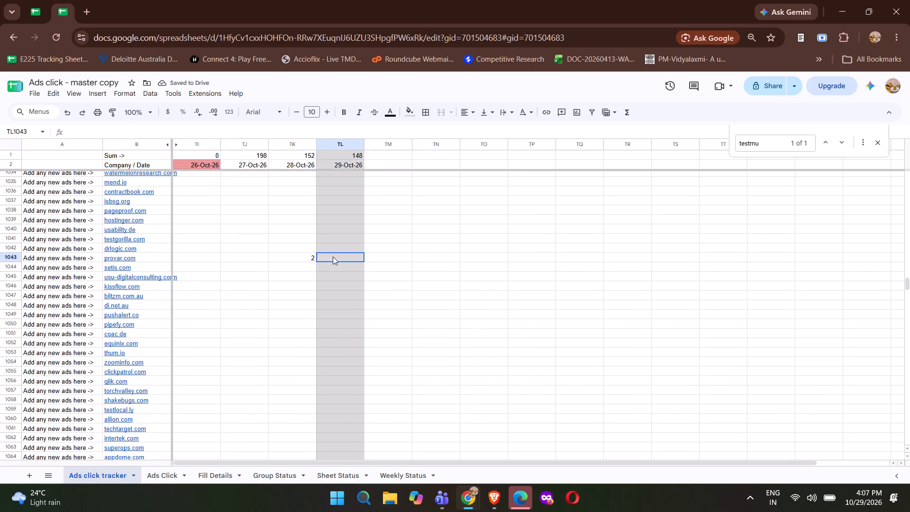
key("2")
key("Return")
scroll(333, 256, "down", 3)
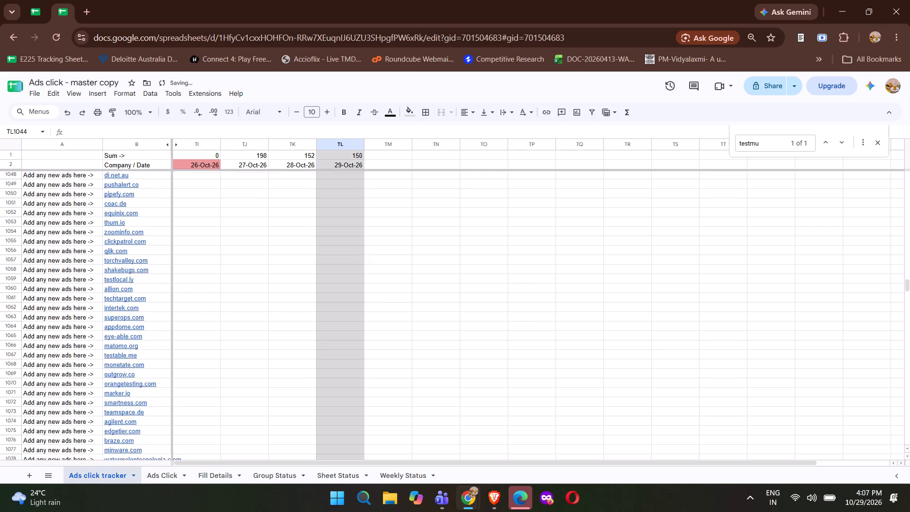
scroll(333, 256, "down", 3)
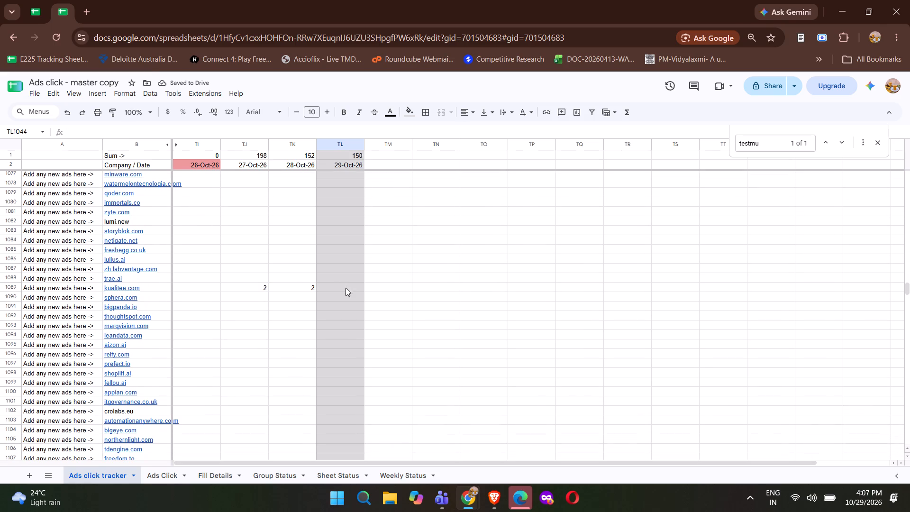
left_click(334, 288)
key("2")
key("Return")
Set the jamasoftware.com click count for 29-Oct-26 to 4.
scroll(334, 288, "down", 2)
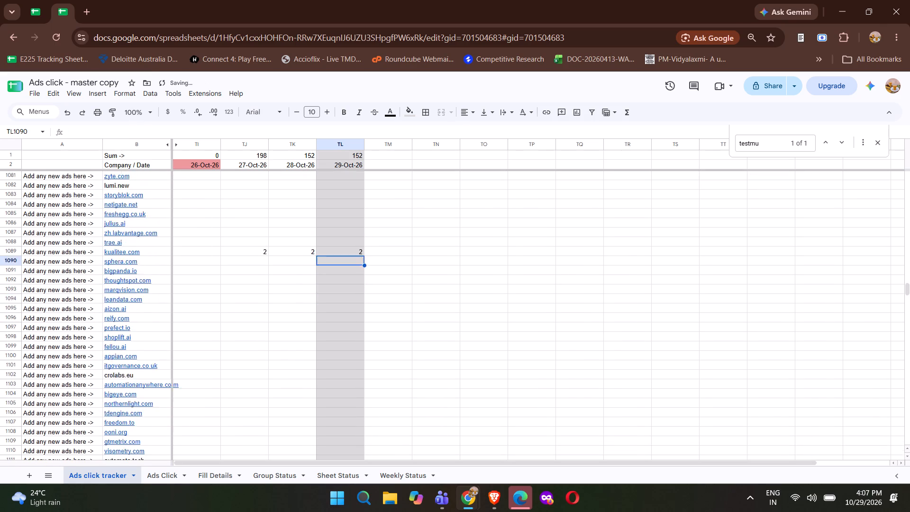
scroll(334, 288, "down", 4)
scroll(334, 288, "up", 1)
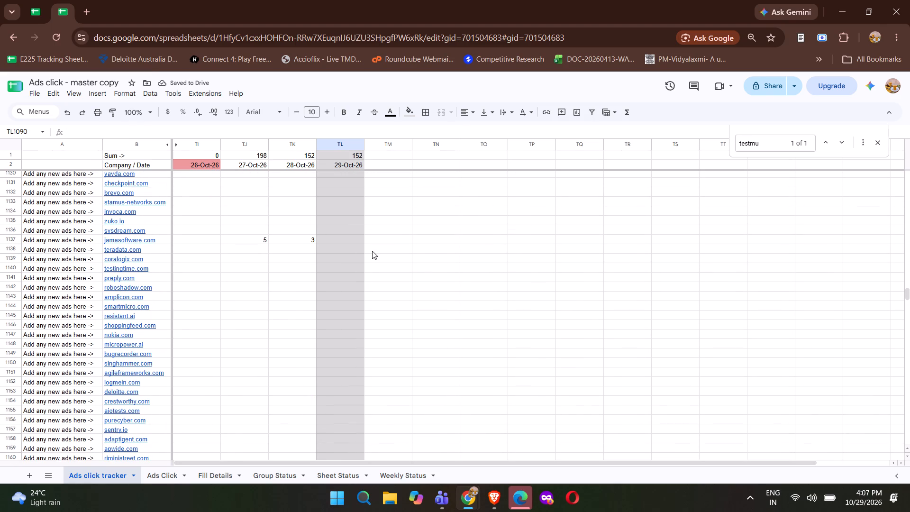
left_click(342, 238)
key("4")
key("Return")
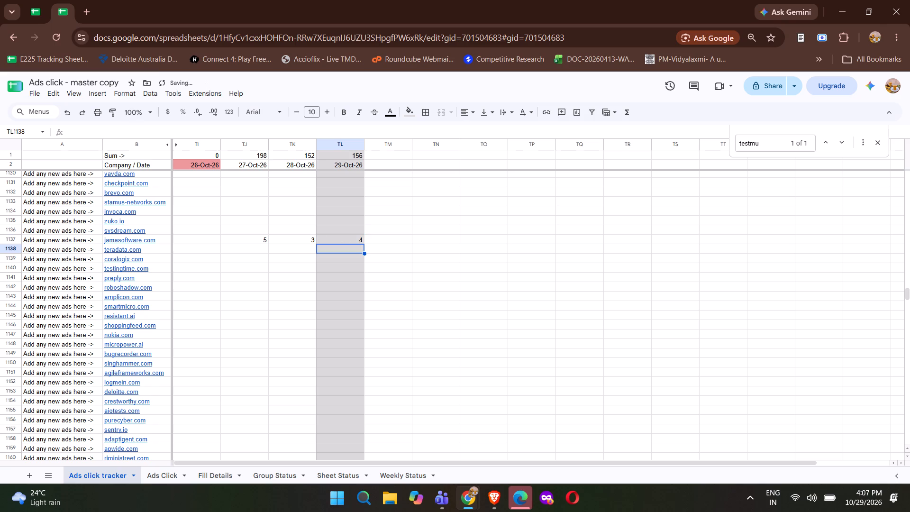
Set the unguess.io click count for 29-Oct-26 to 1.
scroll(342, 238, "down", 5)
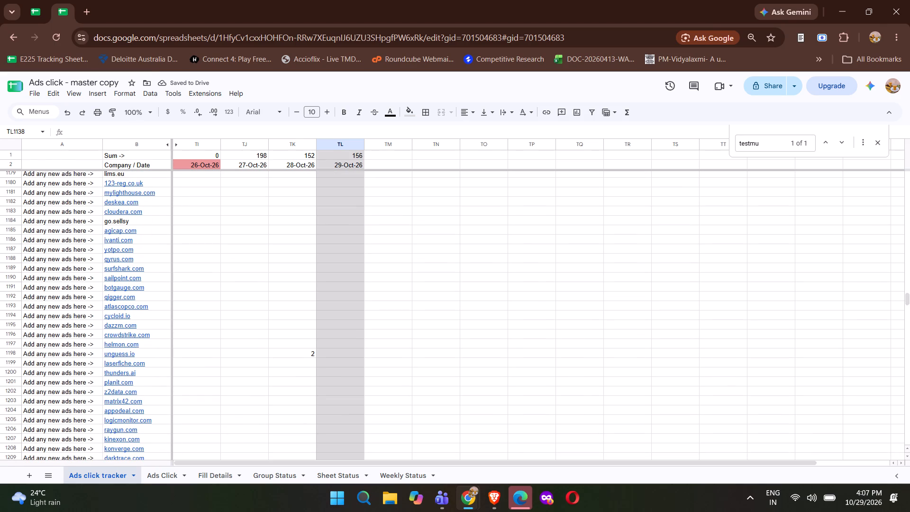
scroll(342, 238, "down", 1)
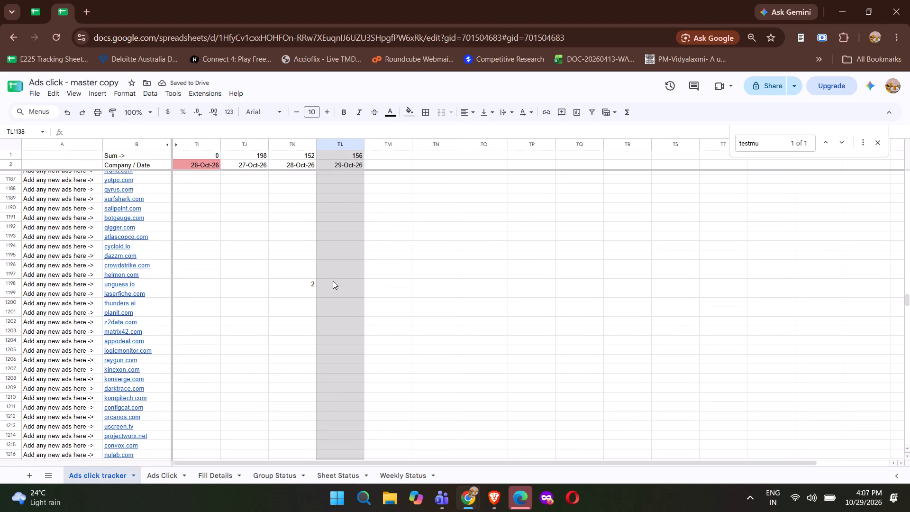
left_click(333, 281)
key("1")
key("Return")
Set the chatgpt.com click count for 29-Oct-26 to 4.
scroll(333, 281, "down", 8)
scroll(333, 281, "up", 3)
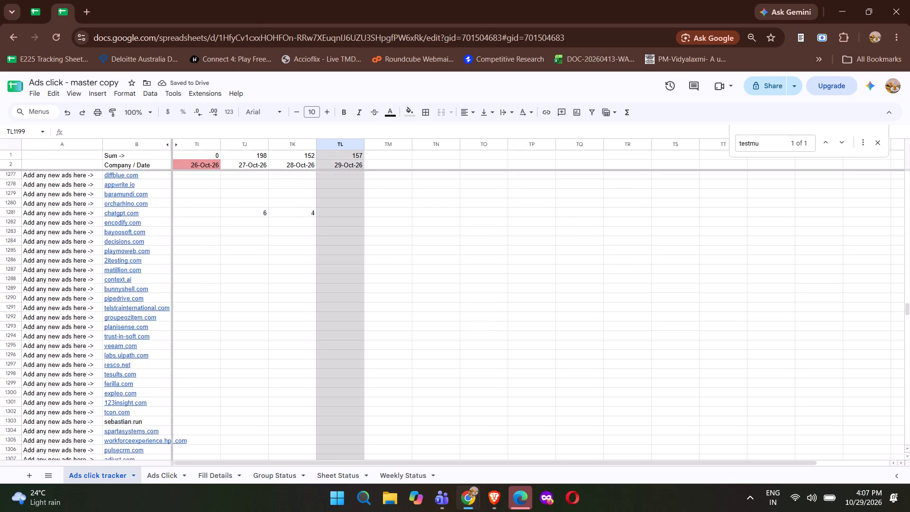
scroll(333, 281, "up", 1)
scroll(333, 281, "down", 1)
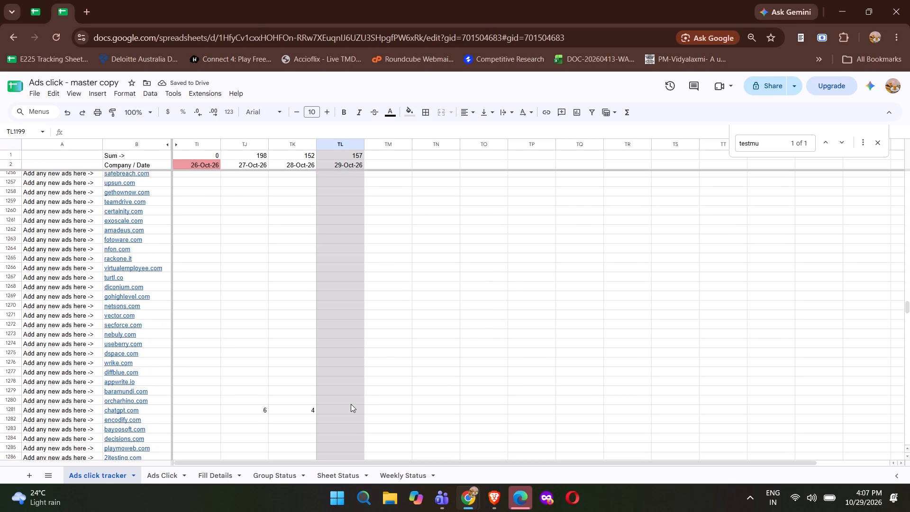
left_click(341, 406)
key("4")
key("Return")
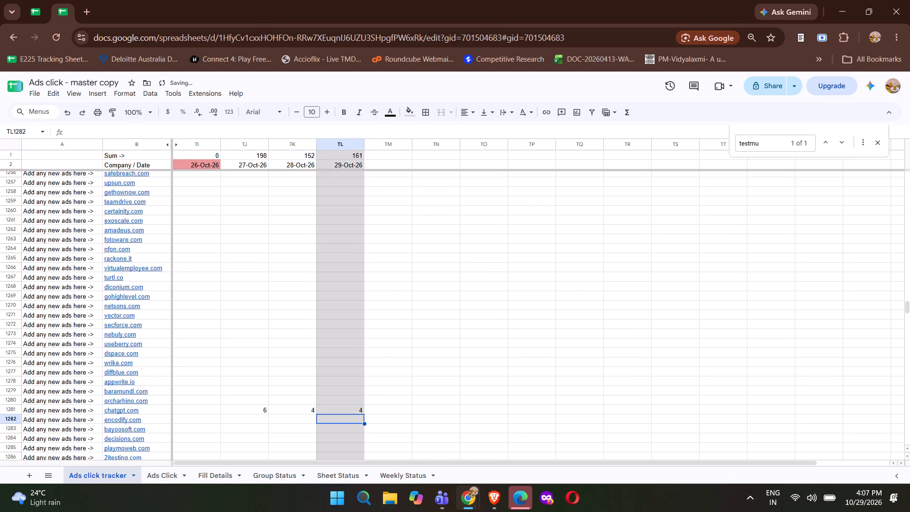
Set the xbow.com click count for 29-Oct-26 to 2.
scroll(341, 406, "down", 8)
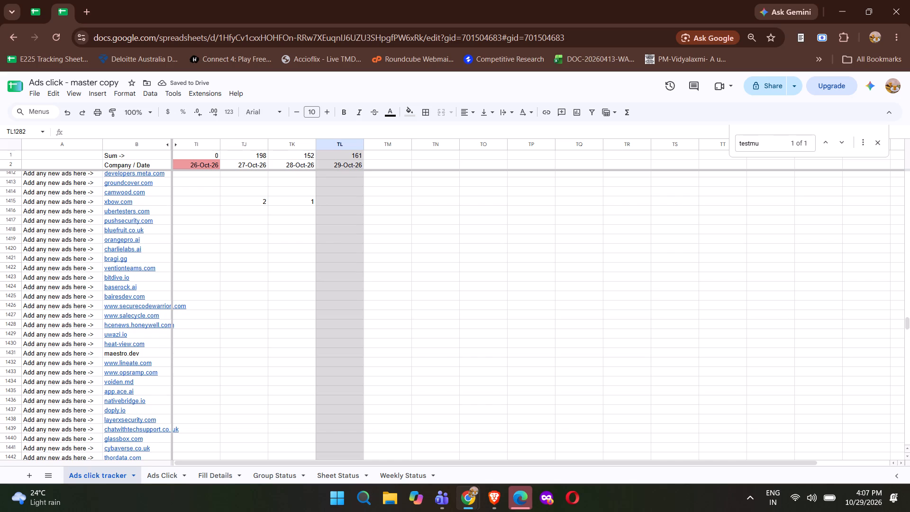
left_click(340, 203)
key("2")
key("Return")
Check the remaining tracker rows for 29-Oct-26 and compare the total ads figure on the Fill Details sheet.
scroll(340, 203, "down", 3)
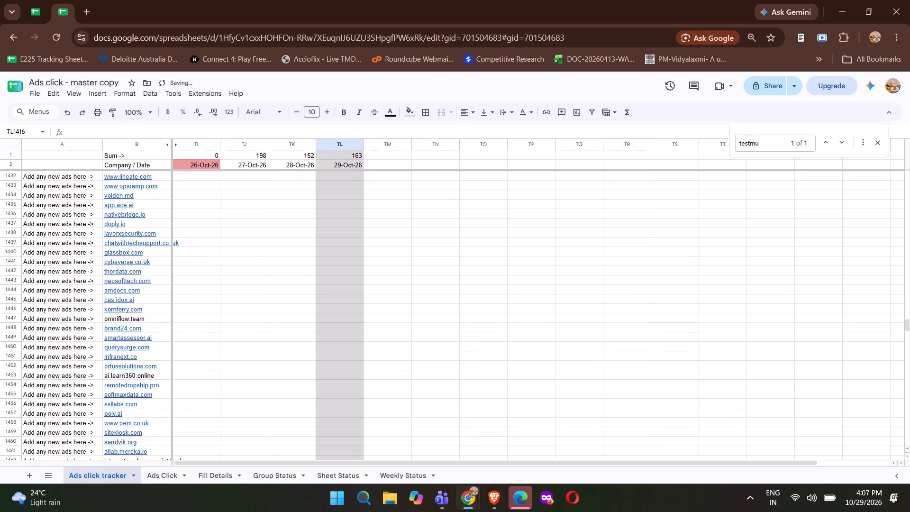
scroll(340, 203, "down", 9)
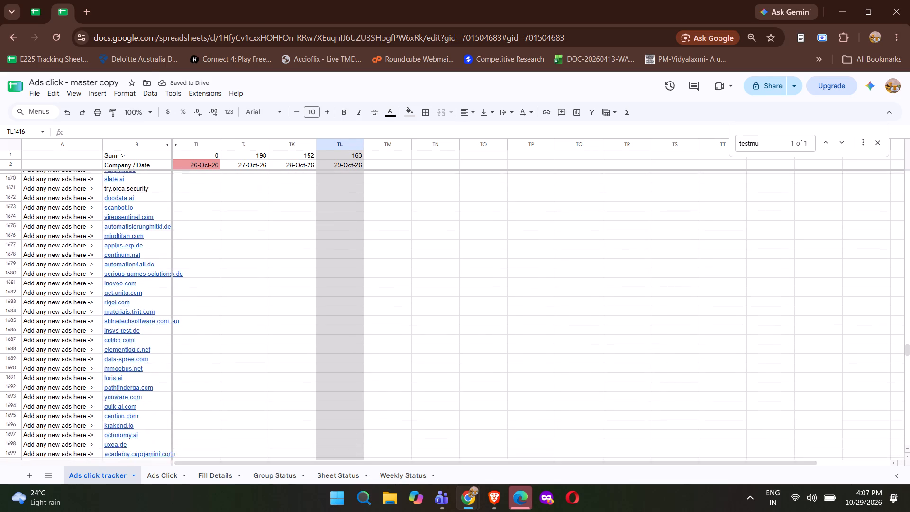
scroll(340, 203, "up", 3)
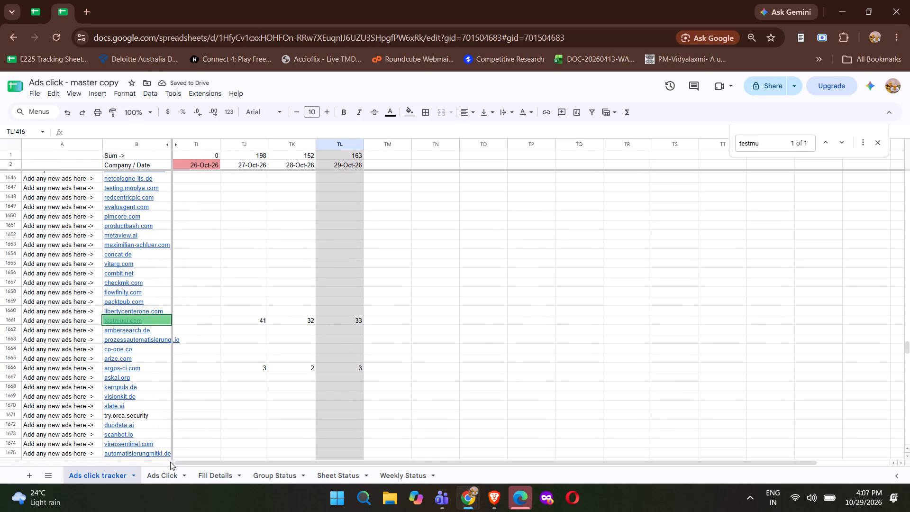
left_click(159, 469)
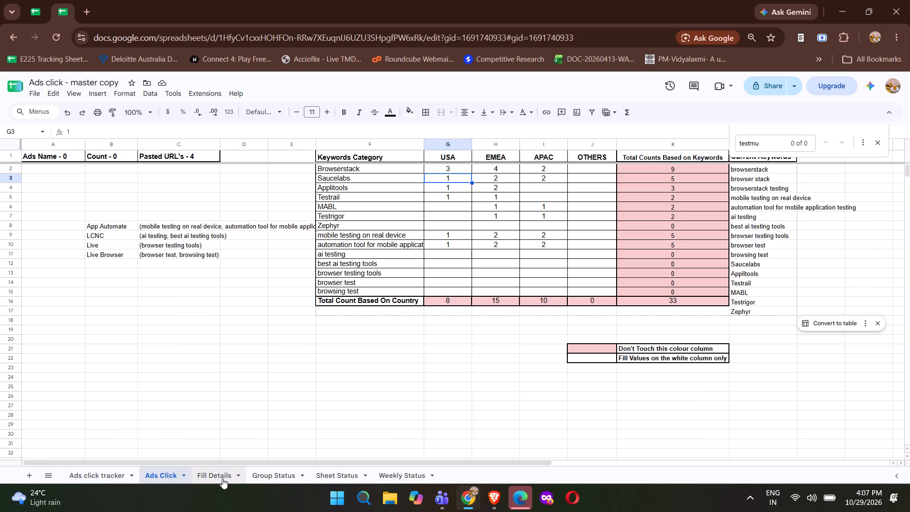
left_click(216, 473)
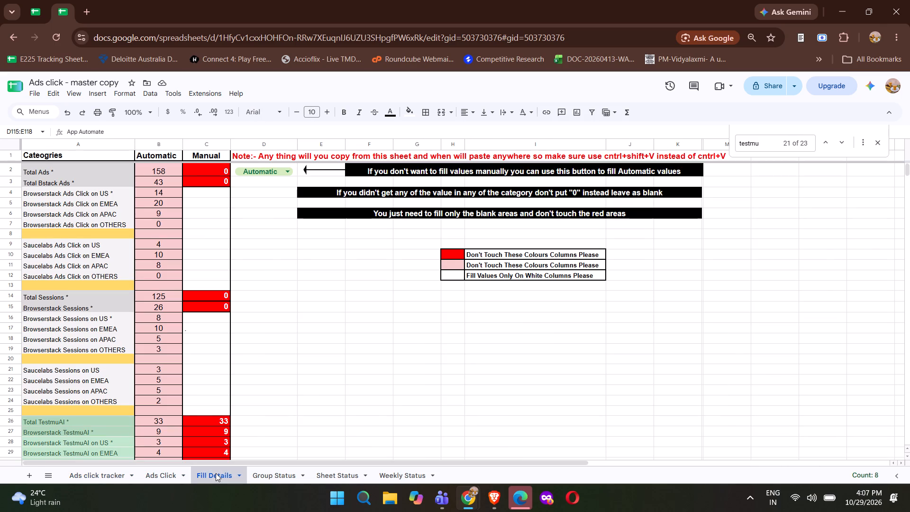
left_click(103, 472)
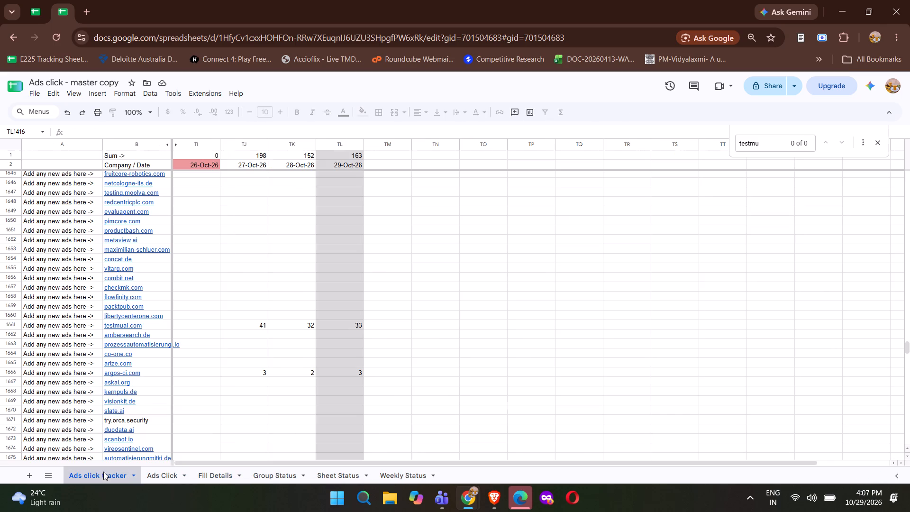
Review the 29-Oct-26 click counts company by company from the first row of the tracker.
left_click(344, 165)
key("Down")
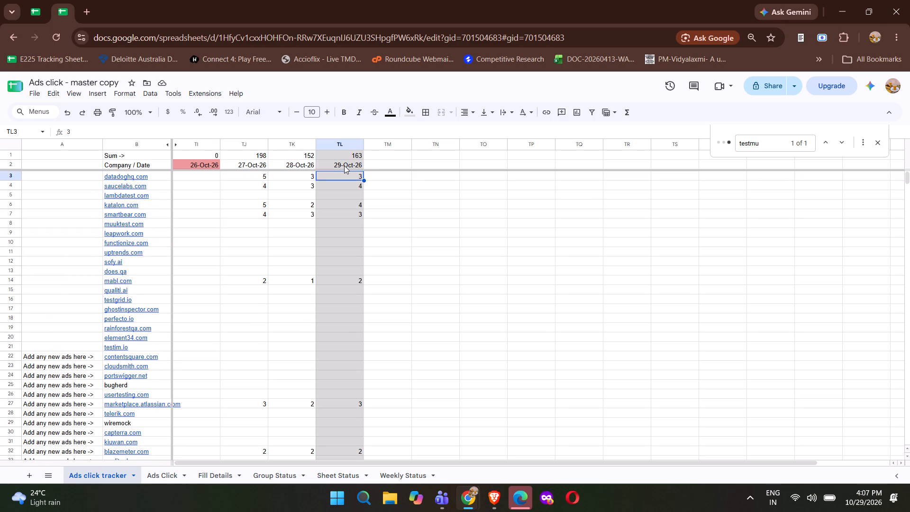
key("Down")
key("Down")
key("Down")
key("Down")
key("Down")
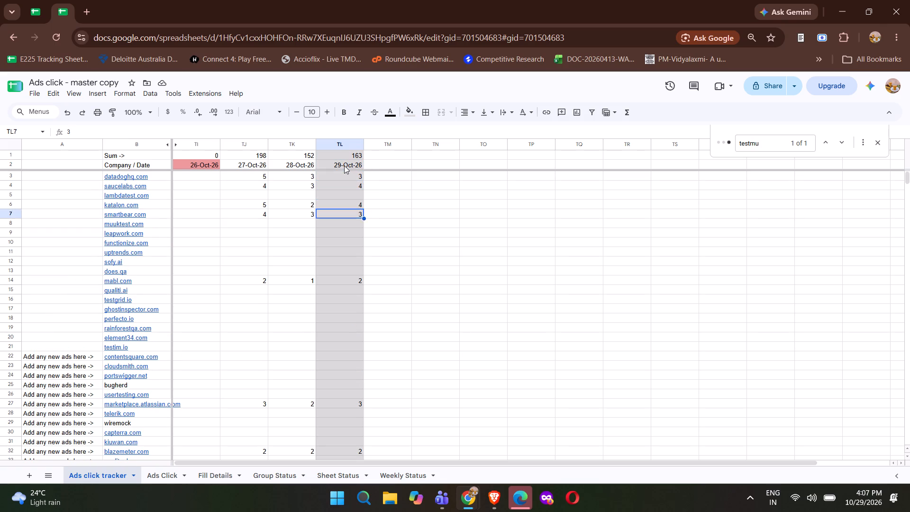
key("Down")
key("Down")
key("Down")
key("Down")
key("Down")
key("Down")
key("Down")
key("Down")
key("Down")
Set the 29-Oct-26 click counts to 2 for testlio.com and 1 for blazemeter.com.
scroll(344, 165, "down", 2)
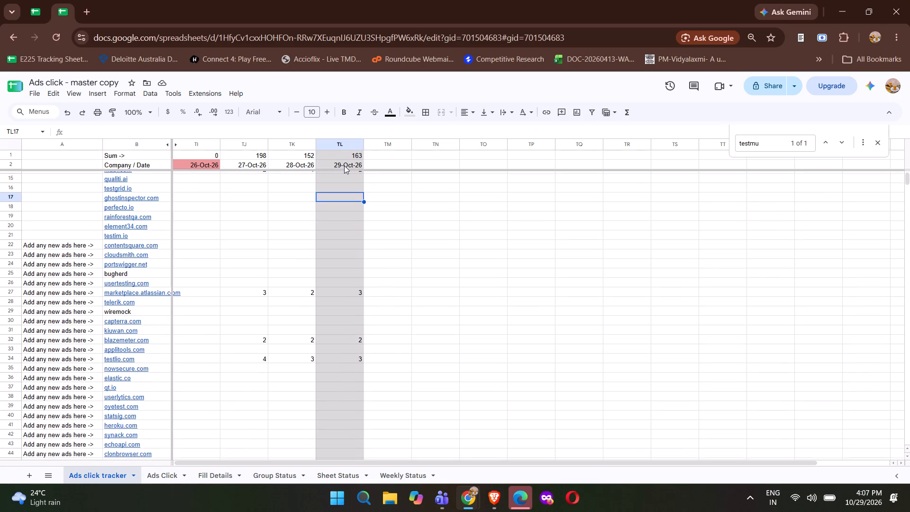
scroll(344, 165, "down", 2)
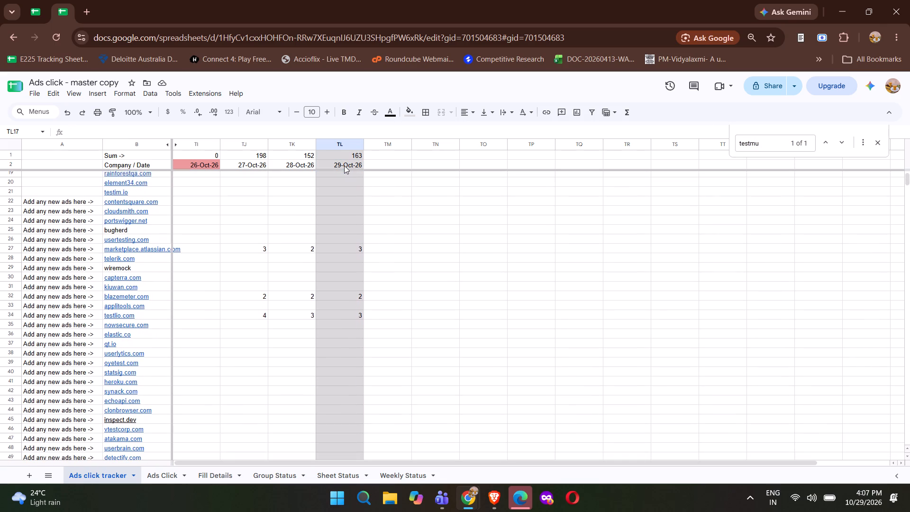
scroll(344, 165, "down", 1)
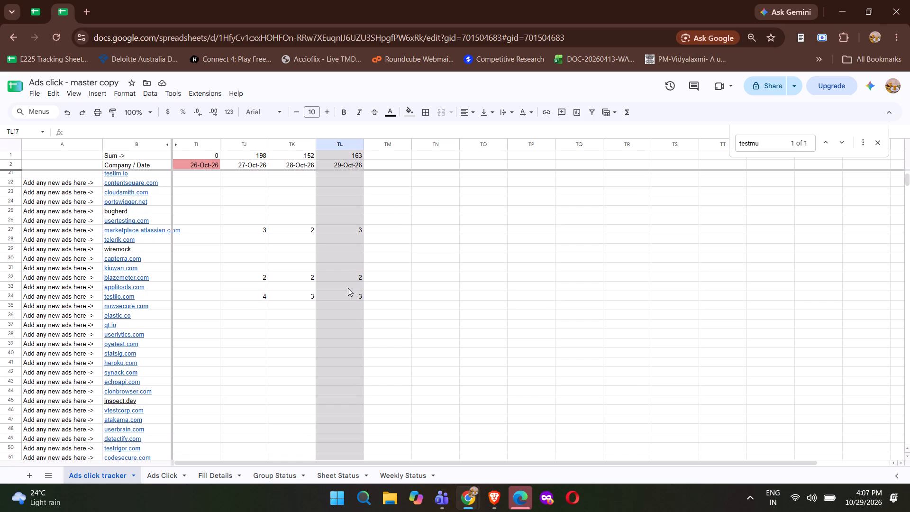
left_click(342, 296)
key("2")
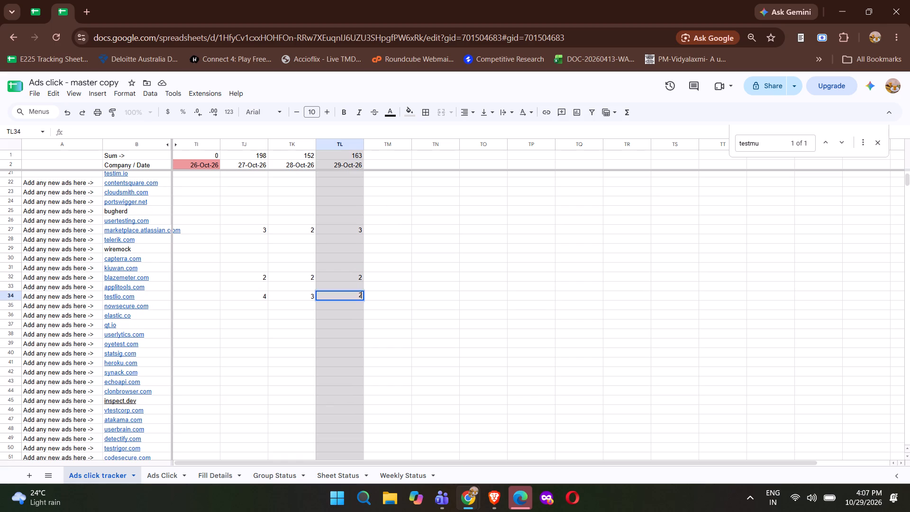
key("Return")
left_click(346, 276)
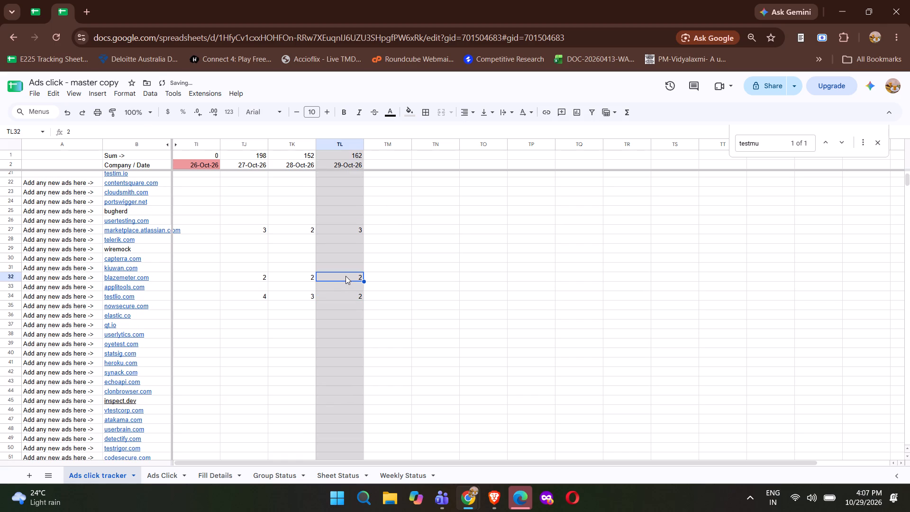
key("1")
key("Return")
Set the 29-Oct-26 click counts to 2 for saucelabs.com and 3 for uipath.com.
scroll(346, 276, "up", 2)
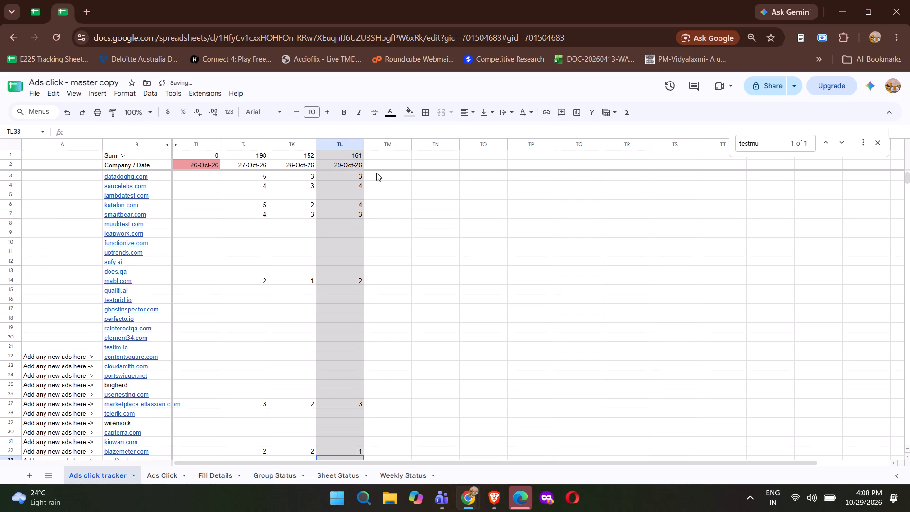
left_click(354, 182)
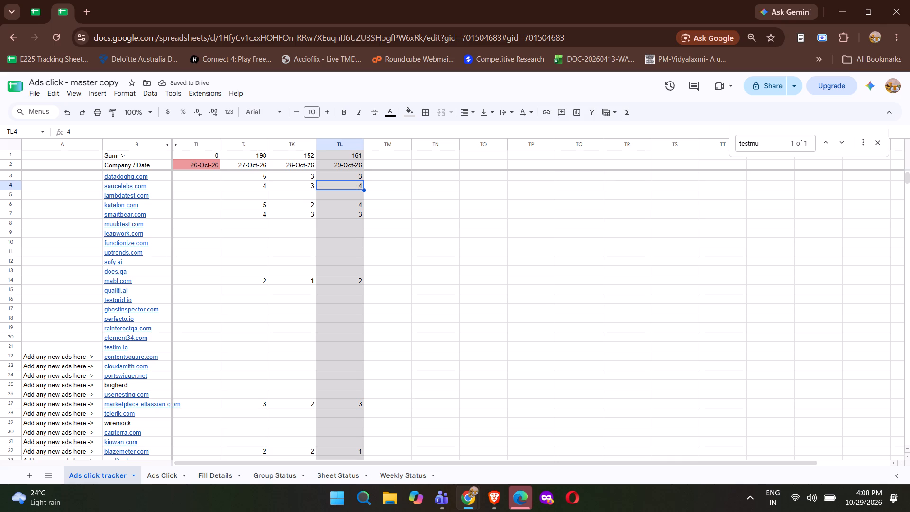
key("2")
key("Return")
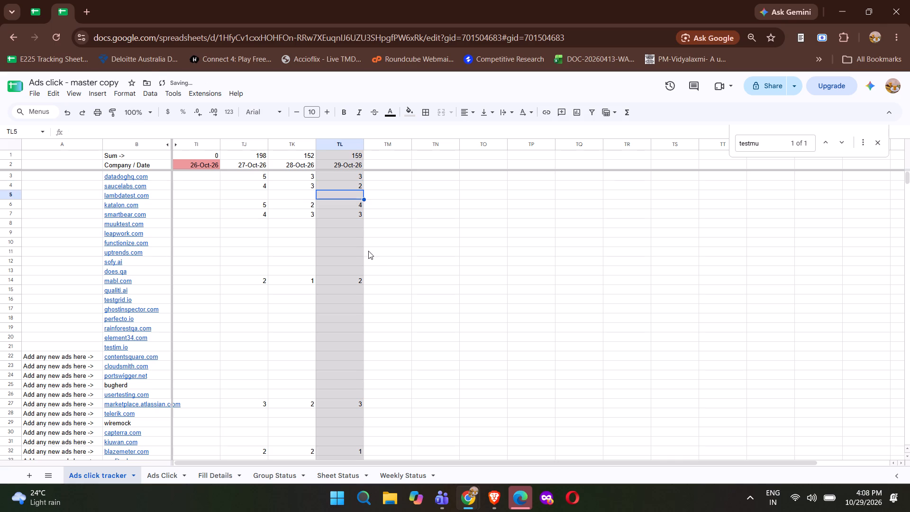
scroll(373, 265, "down", 6)
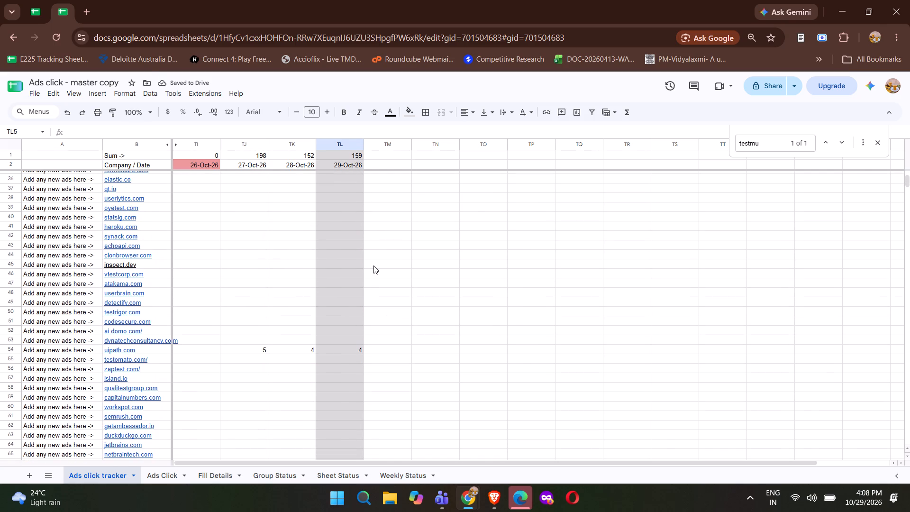
left_click(350, 350)
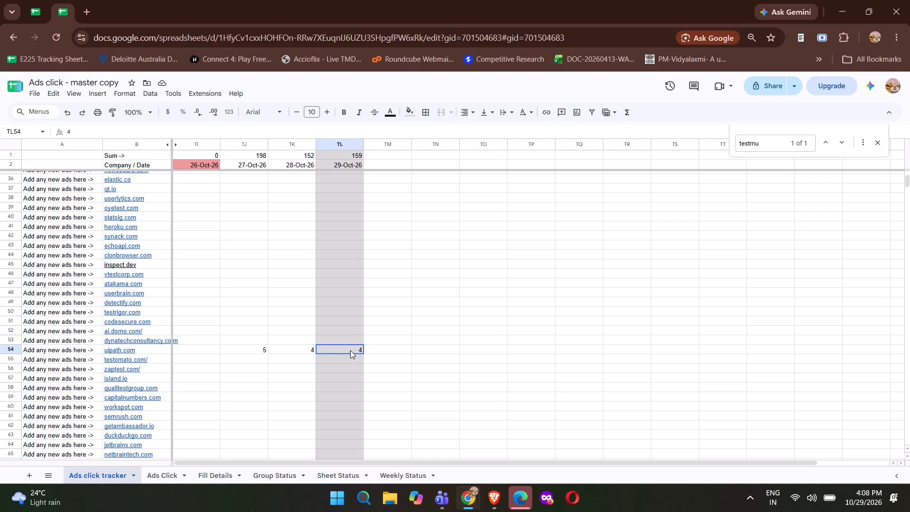
key("3")
key("Return")
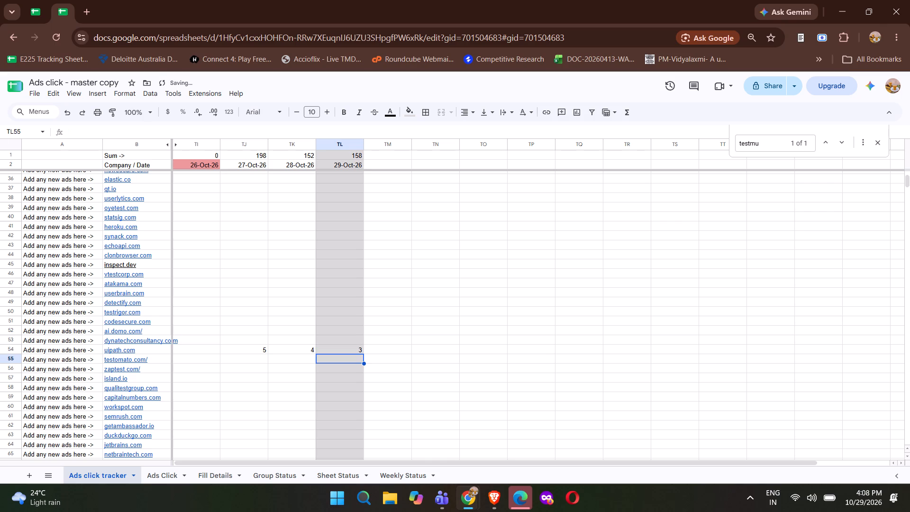
Check the tracker's 29-Oct-26 sum against the totals on the Ads Click and Fill Details sheets.
scroll(391, 308, "up", 3)
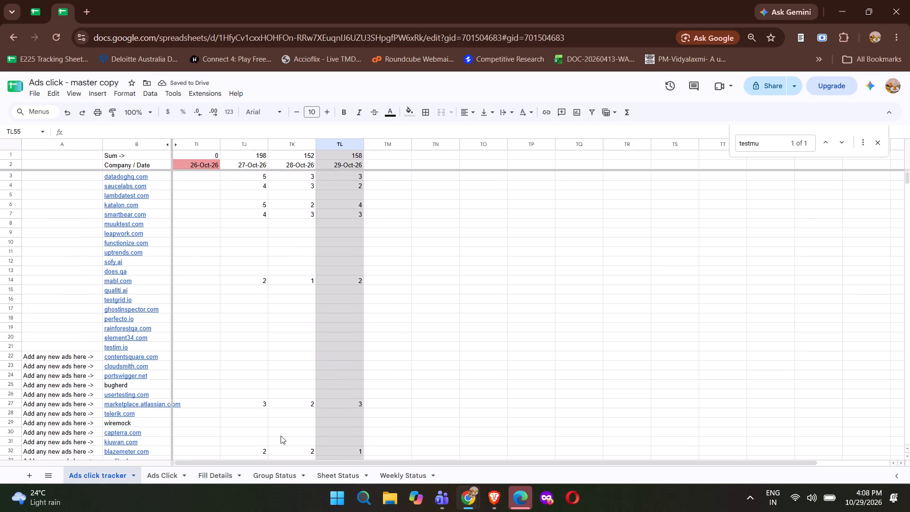
left_click(171, 475)
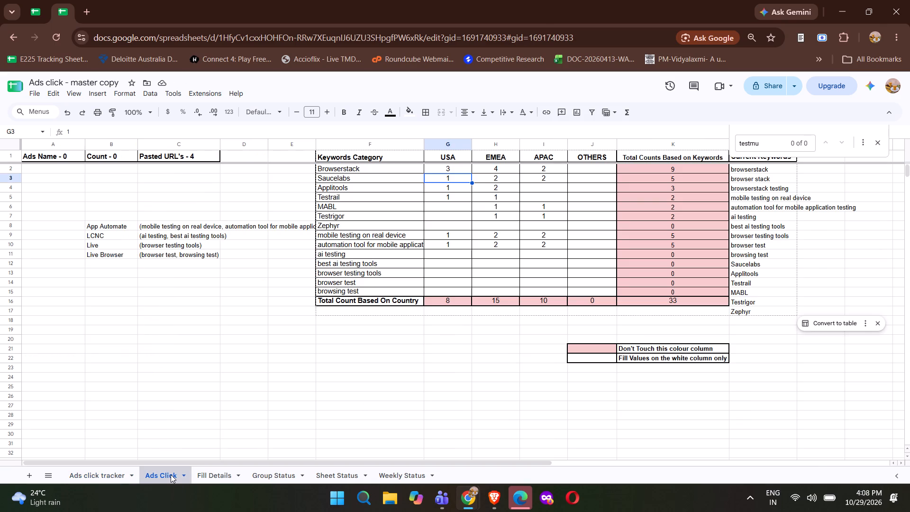
left_click(202, 474)
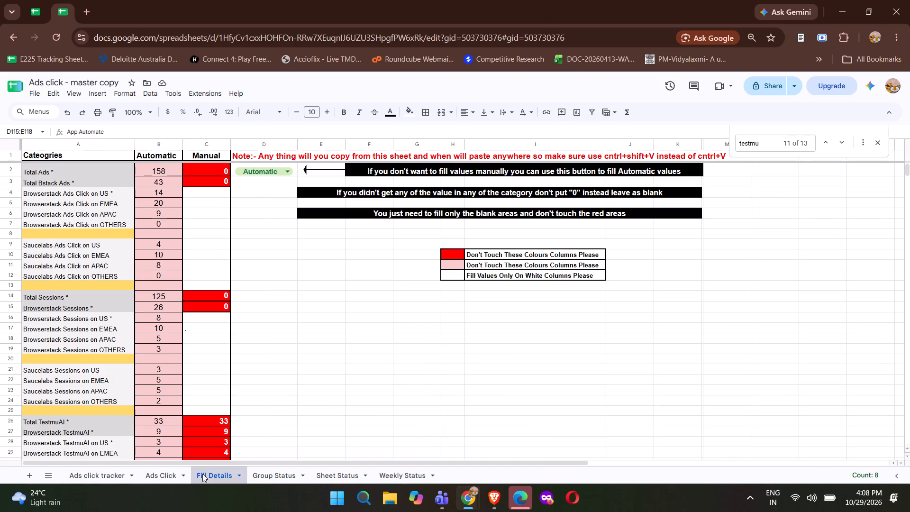
Copy the Weekly Status text on the Group Status sheet, from the overall ad sessions line through the G2 Comparisons line.
left_click(274, 469)
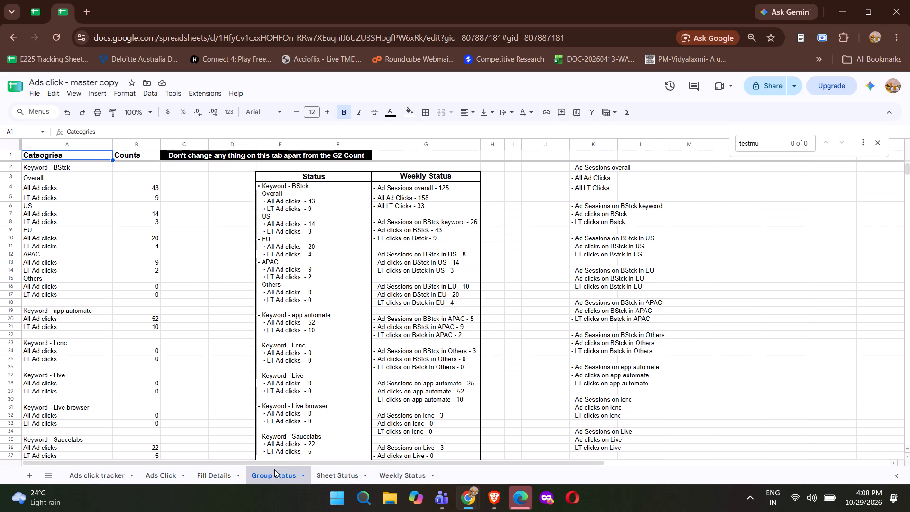
scroll(290, 401, "up", 1)
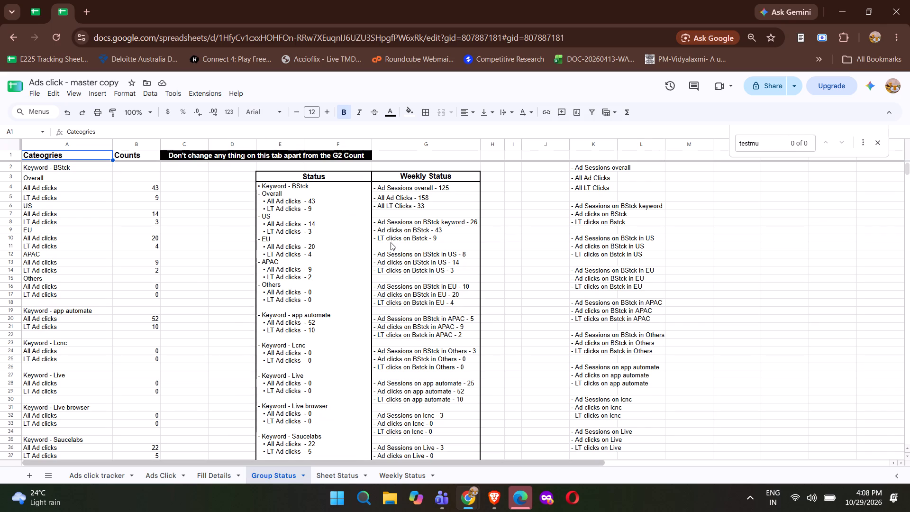
left_click(415, 188)
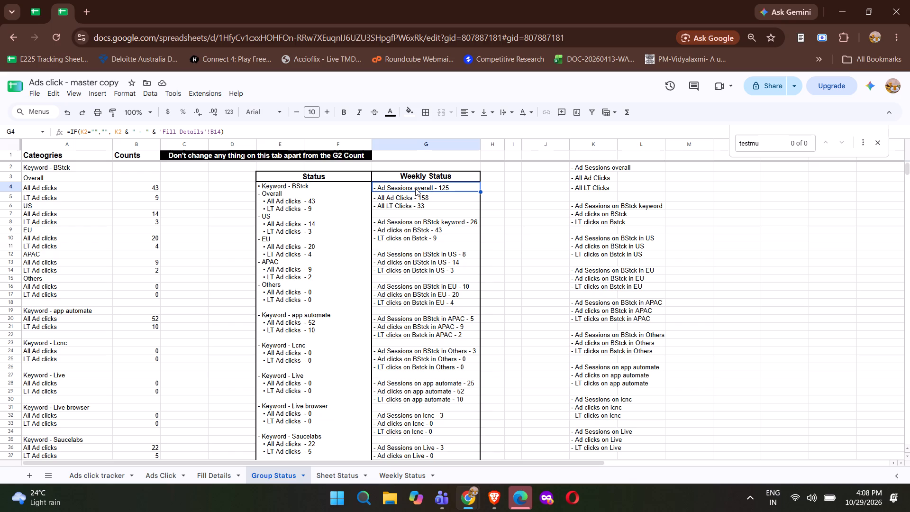
key("ctrl+shift+Down")
key("ctrl+shift+Down")
key("ctrl+shift+Down")
key("ctrl+shift+Down")
key("ctrl+shift+Down")
key("ctrl+shift+Down")
key("ctrl+shift+Down")
key("ctrl+shift+Down")
key("ctrl+shift+Down")
key("ctrl+shift+Down")
key("ctrl+shift+Down")
key("ctrl+shift+Down")
key("ctrl+shift+Down")
key("ctrl+shift+Down")
key("ctrl+shift+Down")
key("ctrl+shift+Down")
key("ctrl+shift+Down")
key("ctrl+shift+Down")
key("ctrl+shift+Down")
key("ctrl+shift+Down")
key("ctrl+shift+Up")
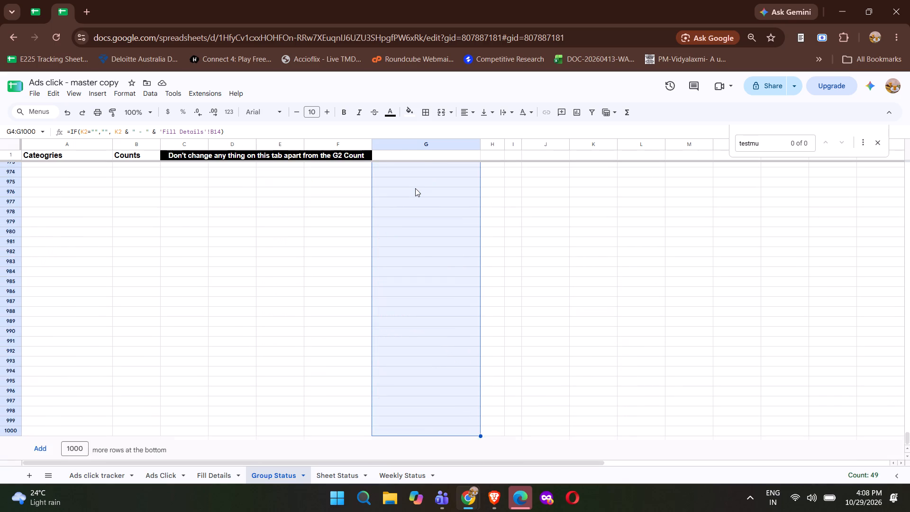
key("ctrl+c")
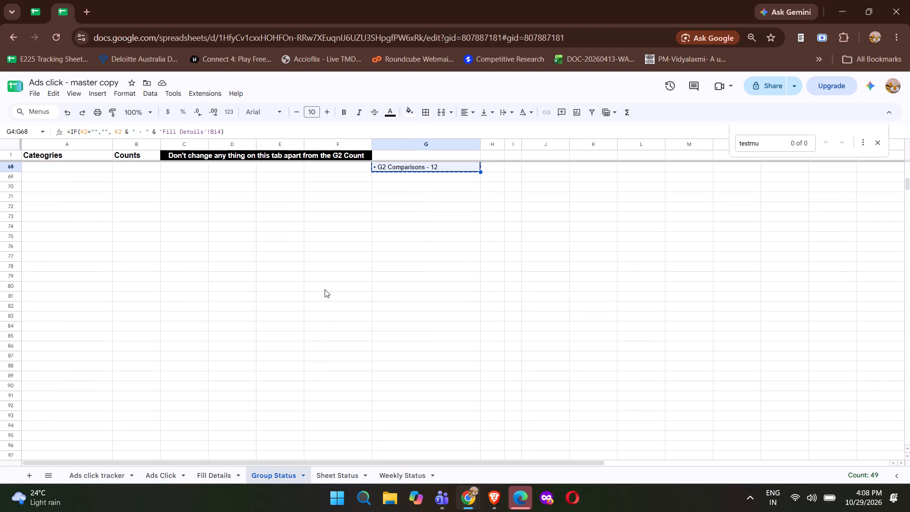
Paste the copied status lines as values only into the 29-Oct-2026 column of the Weekly Status sheet, and close the find bar.
left_click(340, 473)
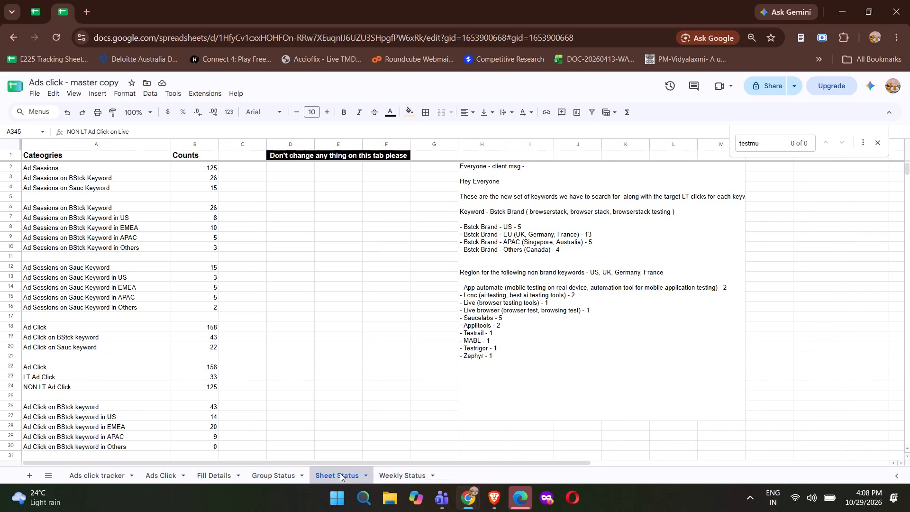
left_click(387, 477)
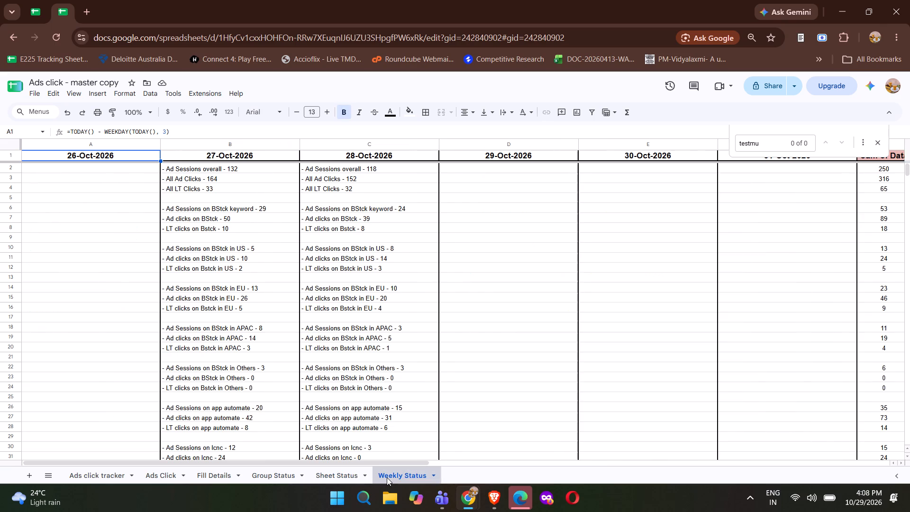
scroll(400, 266, "up", 2)
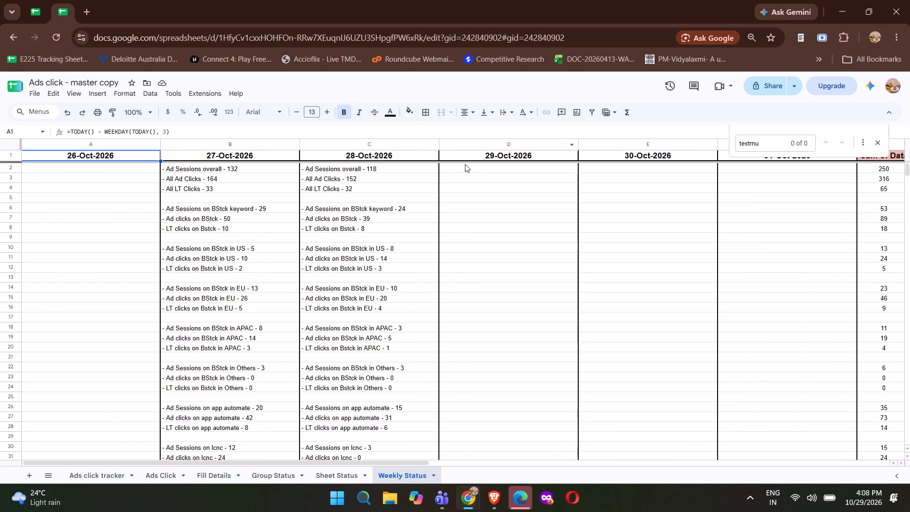
left_click(465, 168)
key("ctrl+shift+v")
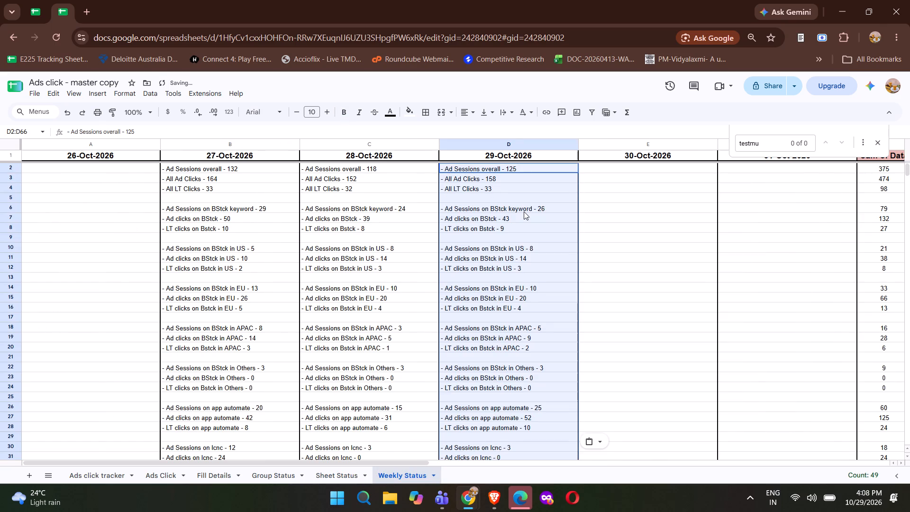
scroll(524, 211, "left", 1)
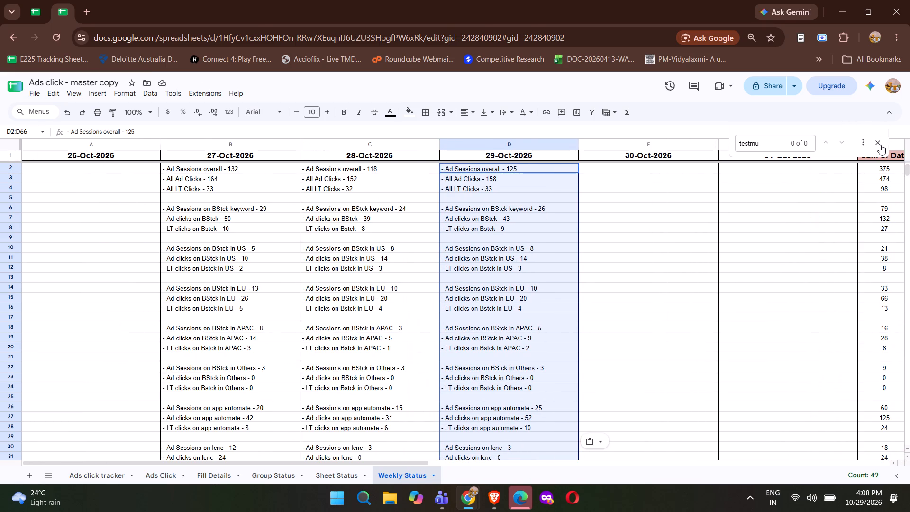
left_click(880, 145)
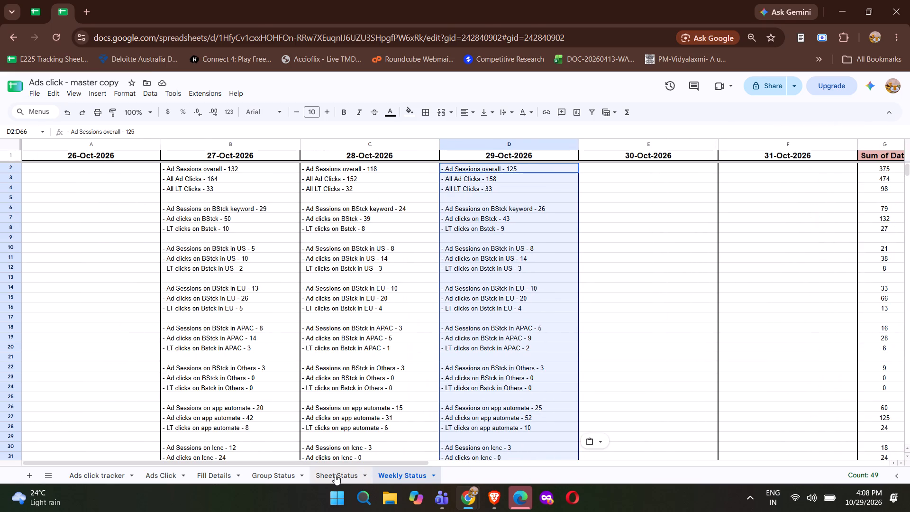
Switch to the spreadsheet with the Review Sites Company Names tracker and close the Edge browser window.
key("ctrl+Tab")
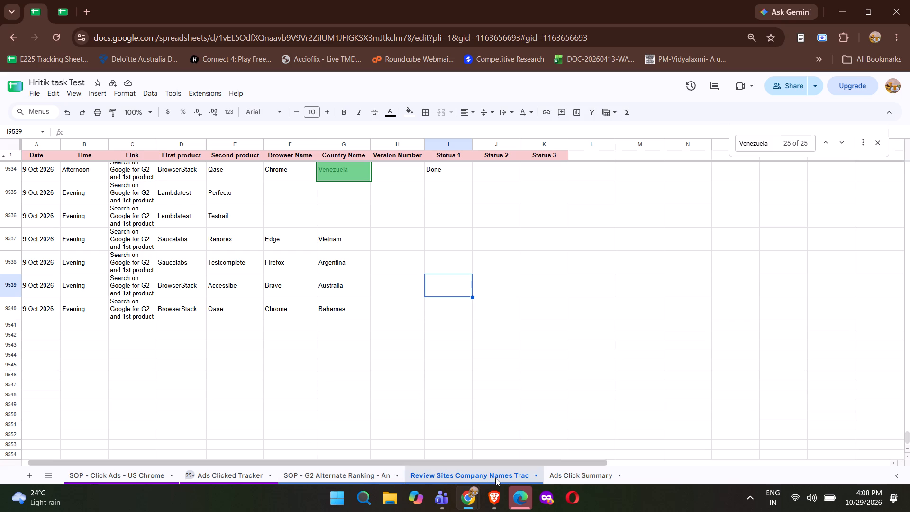
left_click(520, 498)
left_click(909, 0)
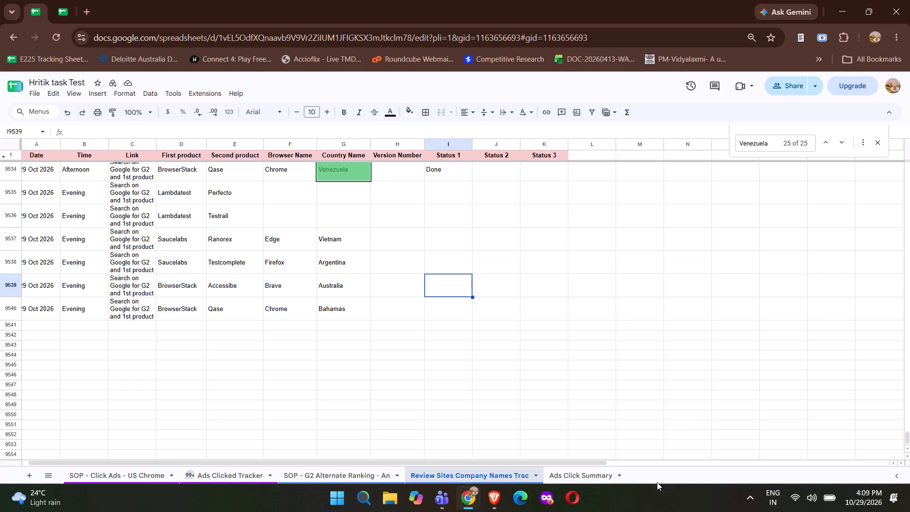
Open ExpressVPN and move its window clear of the tracker's Country Name column.
type("ec\\xp")
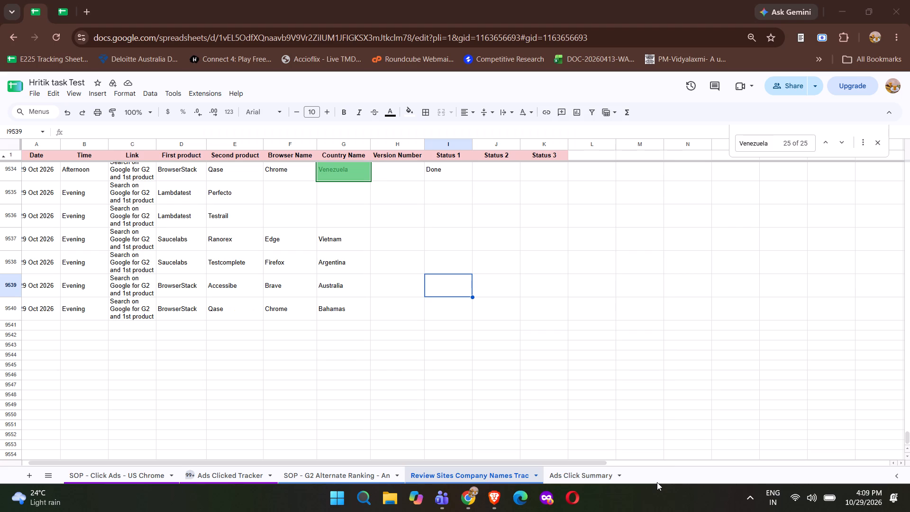
type("exp")
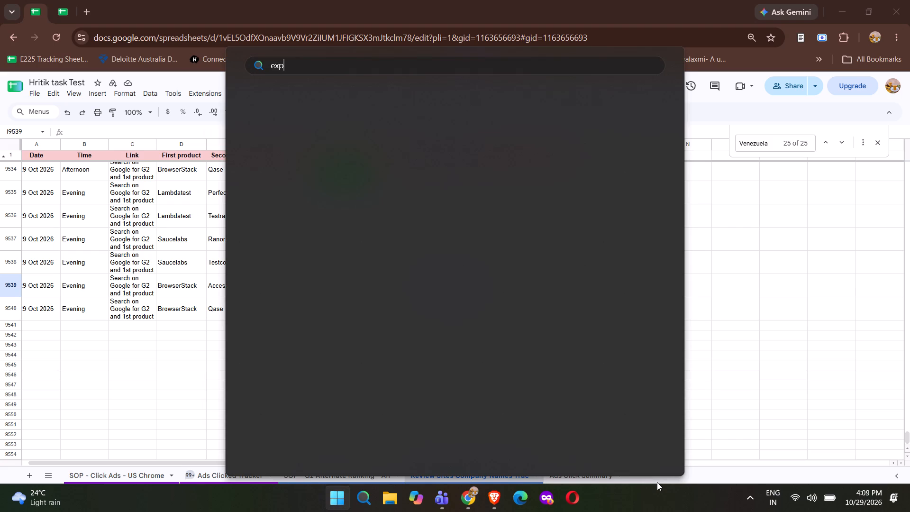
key("Return")
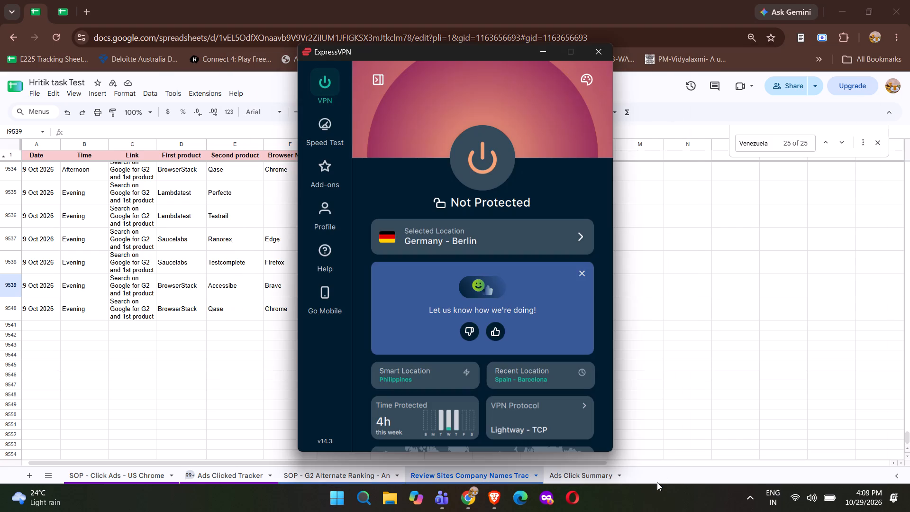
left_click_drag(450, 55, 624, 87)
left_click_drag(634, 83, 758, 44)
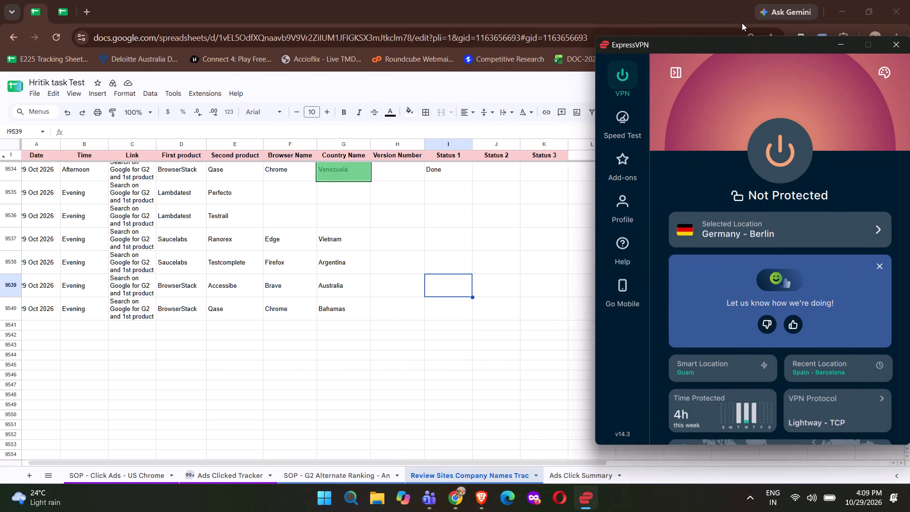
Search the ExpressVPN locations for Vietnam, the country of the first evening Saucelabs task, and clear the search.
left_click(803, 237)
type("viet")
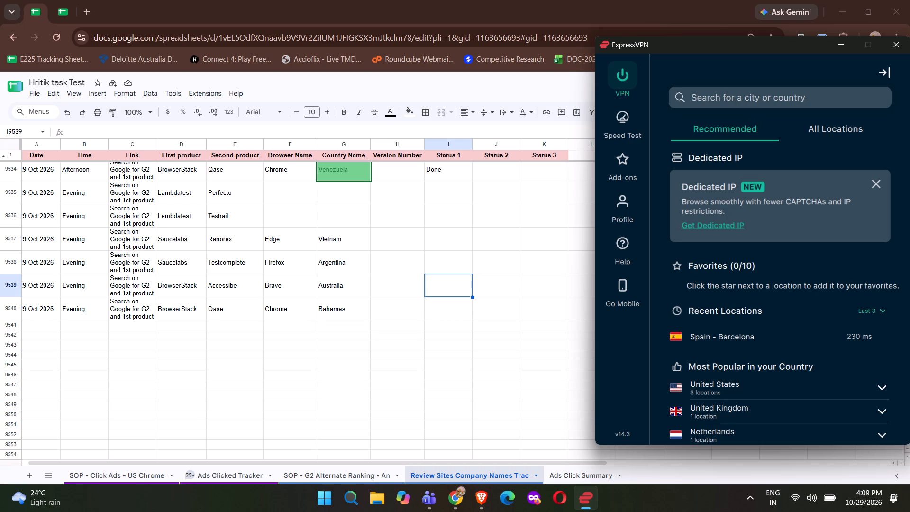
left_click(732, 97)
type("viet")
key("BackSpace")
key("BackSpace")
key("BackSpace")
key("BackSpace")
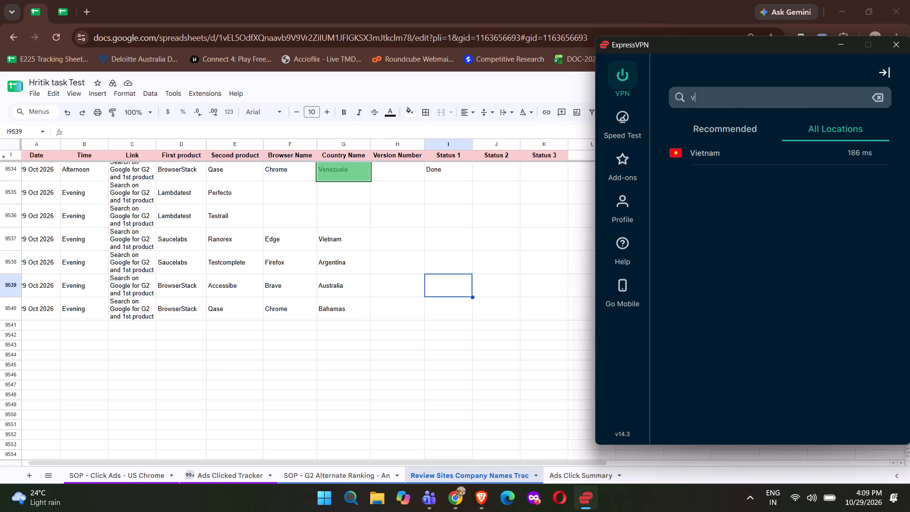
key("BackSpace")
key("BackSpace")
Search the ExpressVPN locations for Argentina, the country of the Saucelabs and Testcomplete task, and clear the search.
key("a")
key("BackSpace")
type("rge")
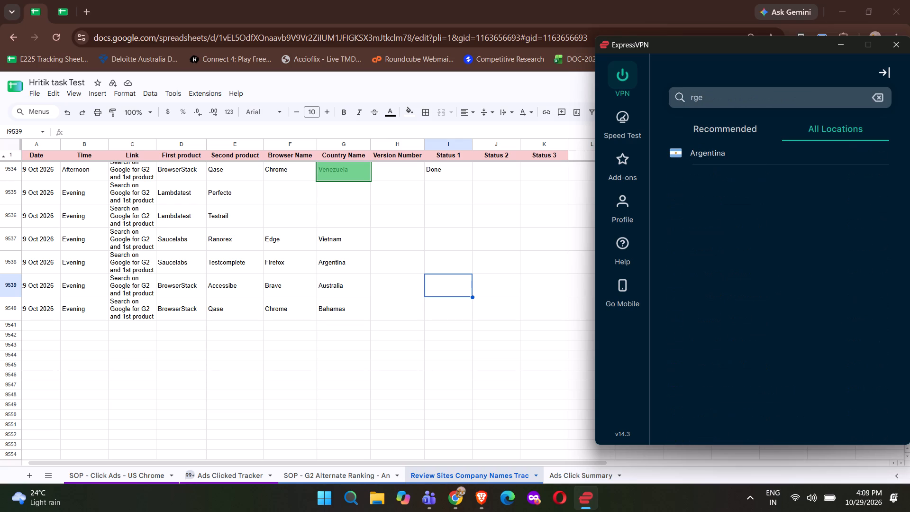
type("nt")
key("BackSpace")
key("BackSpace")
key("BackSpace")
key("BackSpace")
key("BackSpace")
key("BackSpace")
key("BackSpace")
Search the ExpressVPN locations for Australia, the country of the BrowserStack and Accessibe task, and clear the search.
type("aust")
key("BackSpace")
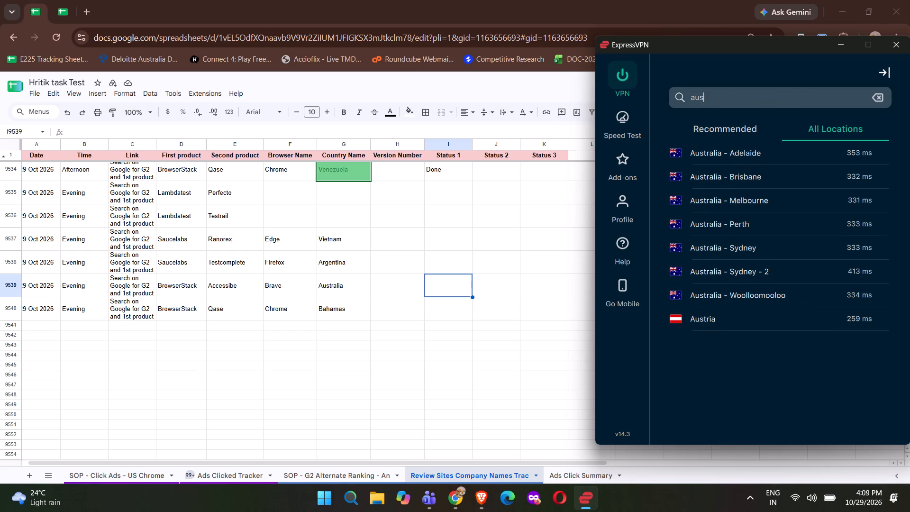
key("BackSpace")
key("BackSpace")
key("BackSpace")
key("BackSpace")
key("BackSpace")
key("BackSpace")
key("BackSpace")
key("BackSpace")
key("BackSpace")
key("BackSpace")
key("BackSpace")
Search the ExpressVPN locations for Bahamas, the country of the BrowserStack and Qase task, and clear the search.
type("baha")
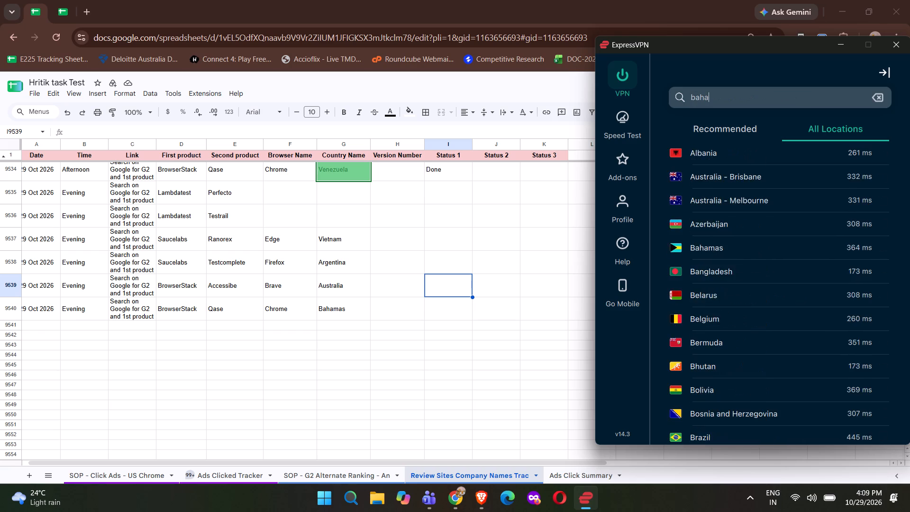
key("m")
key("BackSpace")
key("BackSpace")
key("BackSpace")
key("BackSpace")
key("BackSpace")
key("BackSpace")
key("BackSpace")
key("BackSpace")
key("BackSpace")
key("BackSpace")
key("BackSpace")
key("BackSpace")
key("BackSpace")
key("BackSpace")
key("BackSpace")
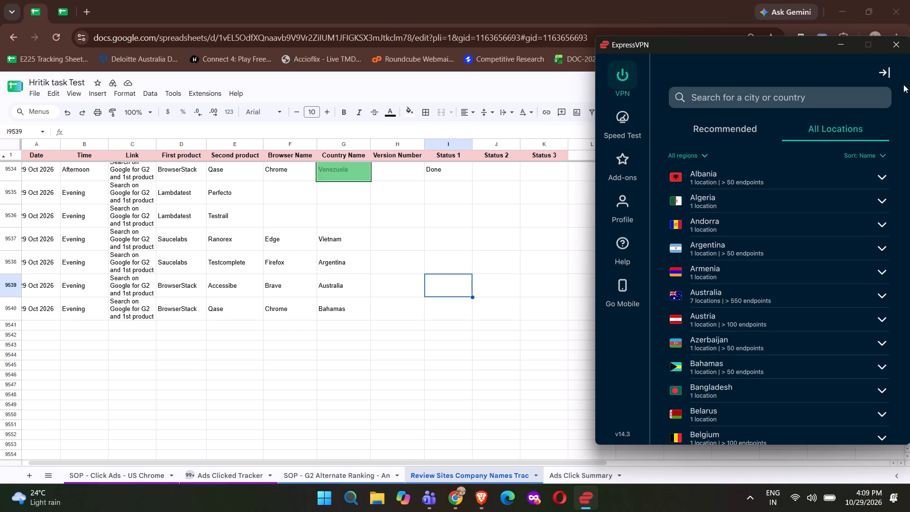
Close the ExpressVPN window and show the hidden background apps, where ExpressVPN is still running.
left_click(899, 43)
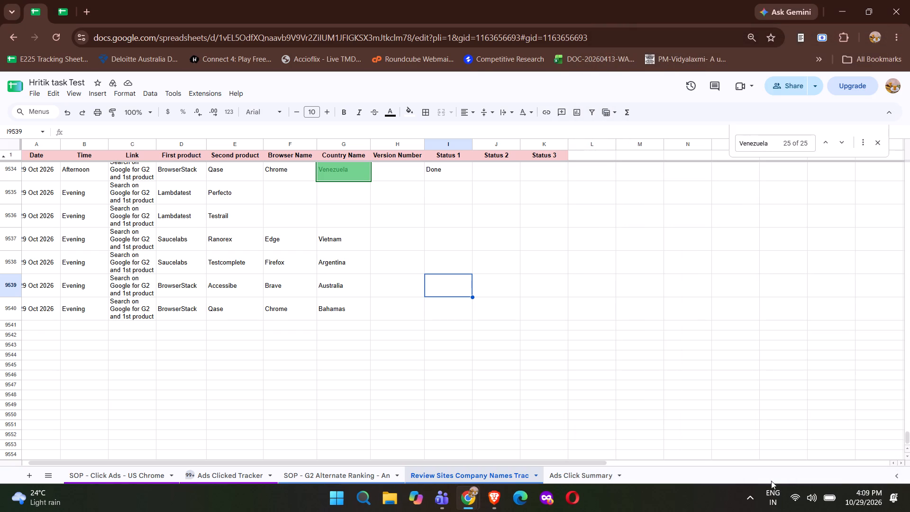
left_click(745, 500)
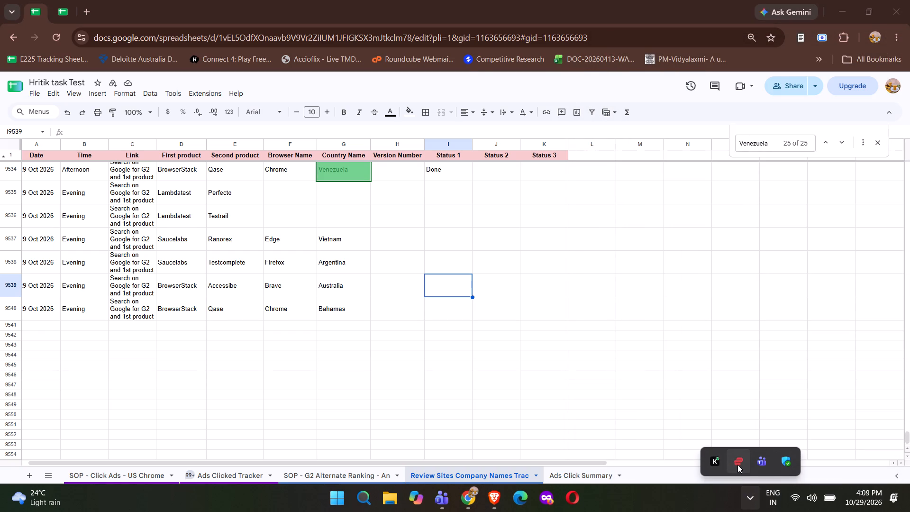
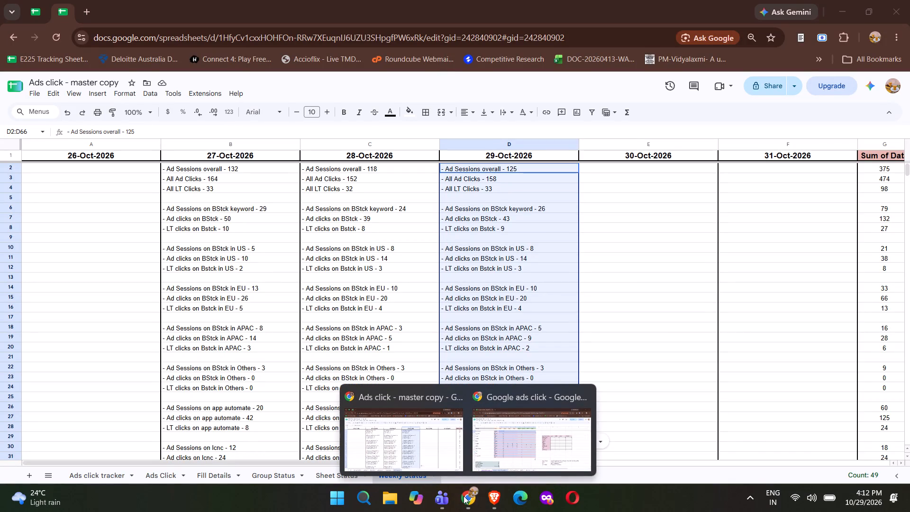
In the Google ads click spreadsheet, fill Ad Sessions on App automate (B390) with the sum of C49:F49.
left_click(510, 456)
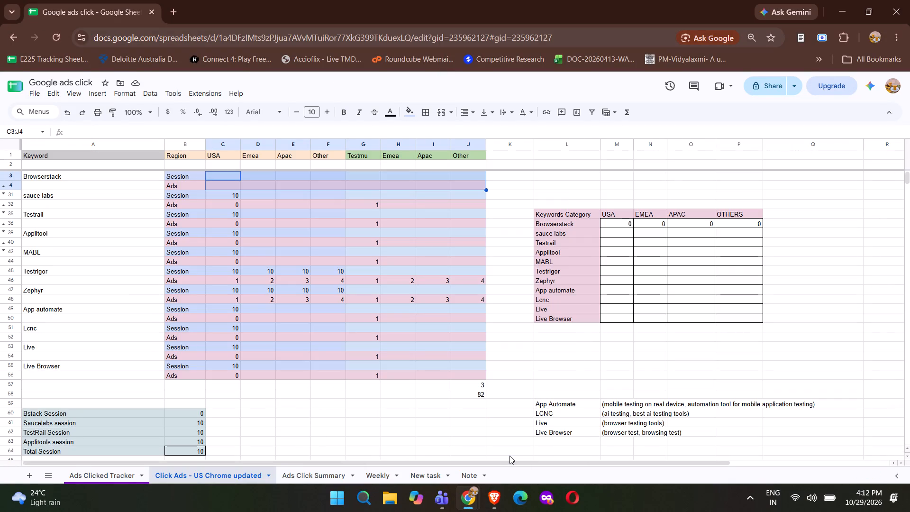
scroll(348, 467, "down", 3)
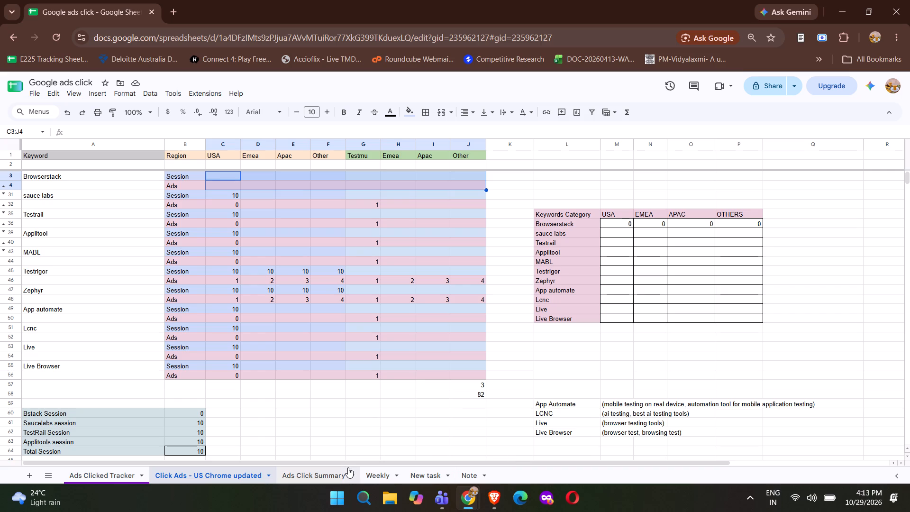
scroll(222, 354, "down", 1)
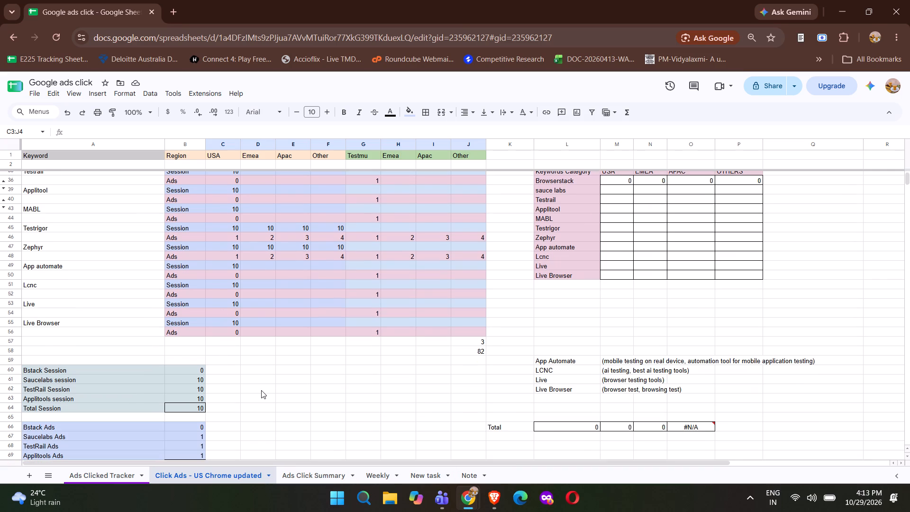
left_click(261, 390)
scroll(261, 390, "down", 6)
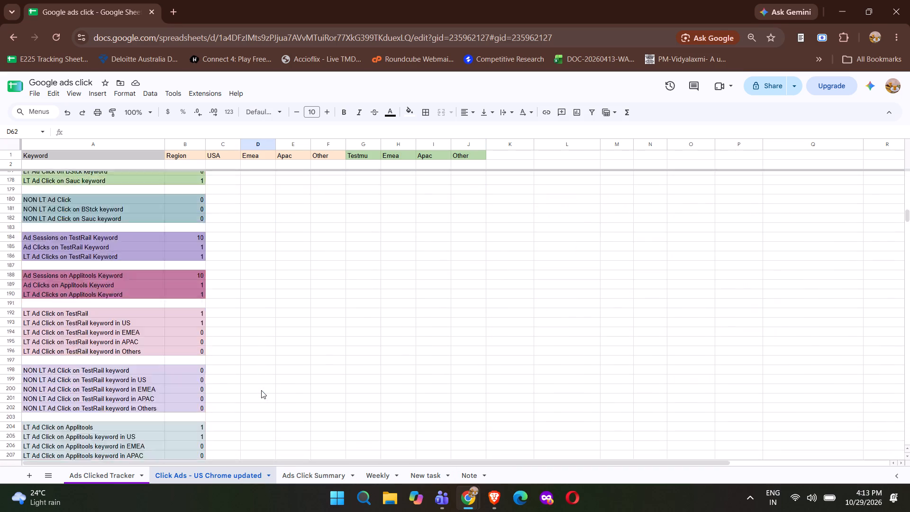
scroll(261, 390, "down", 6)
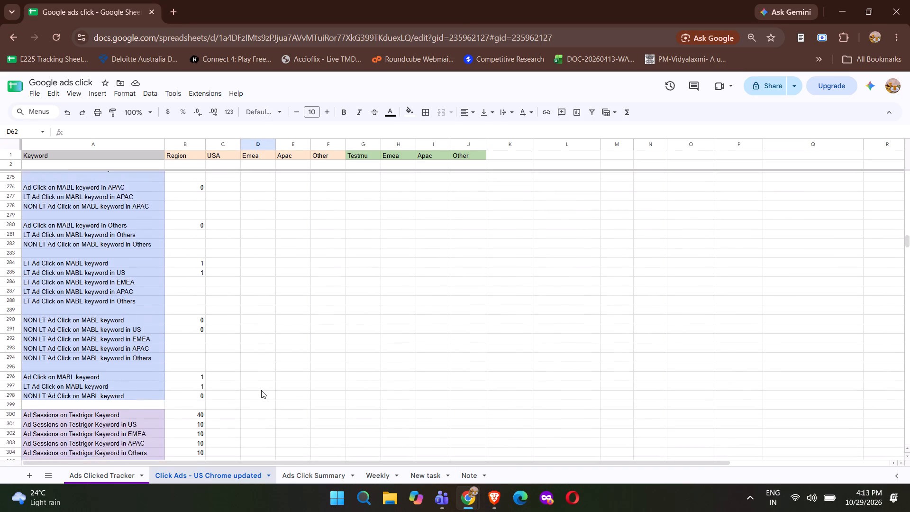
scroll(261, 390, "down", 6)
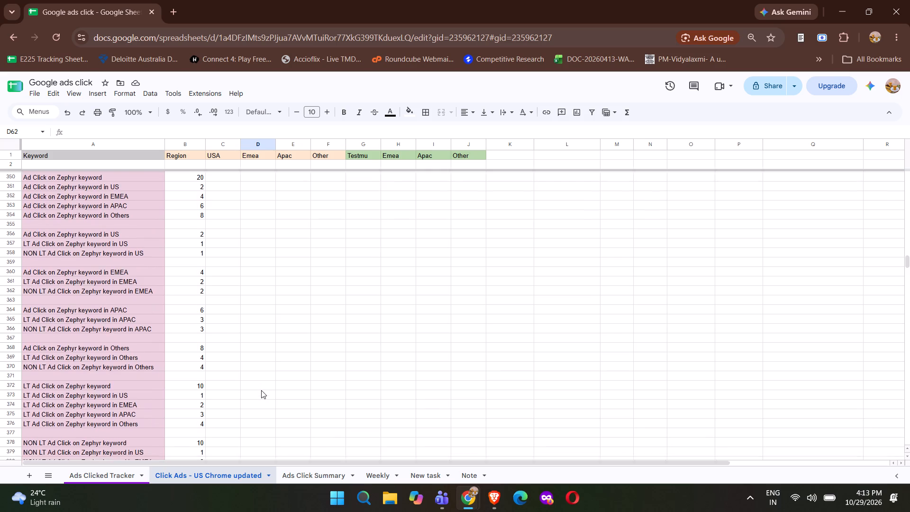
scroll(261, 390, "down", 1)
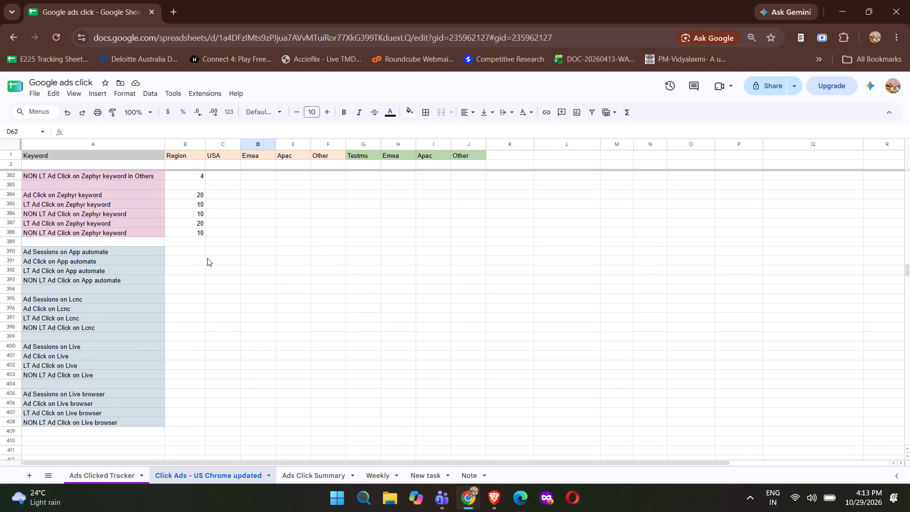
double_click(195, 253)
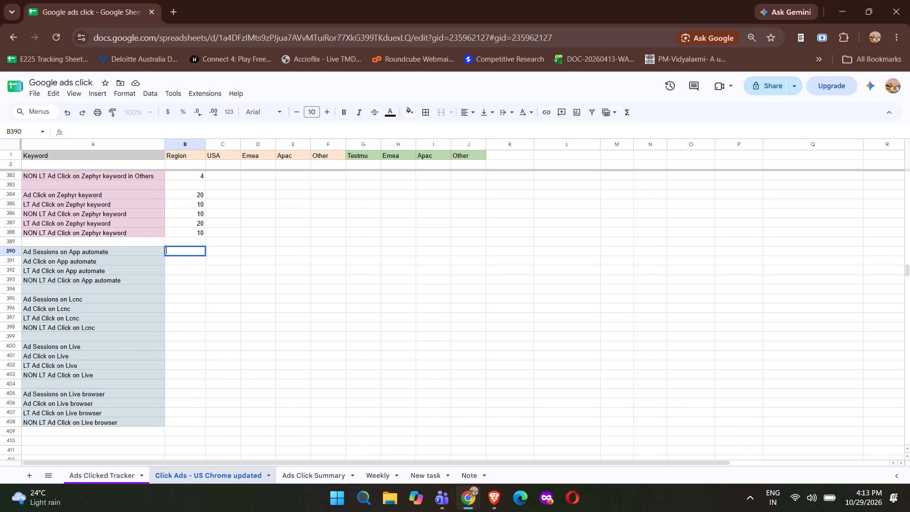
key("equal")
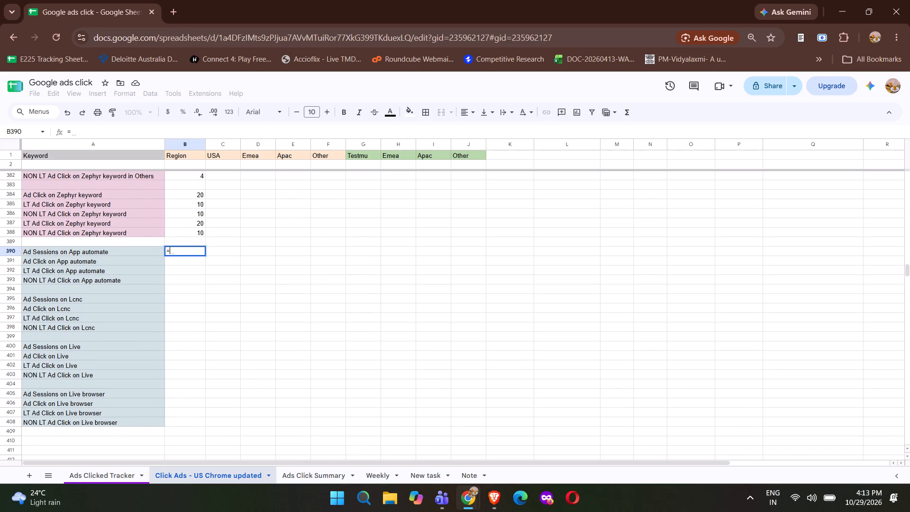
type("sum")
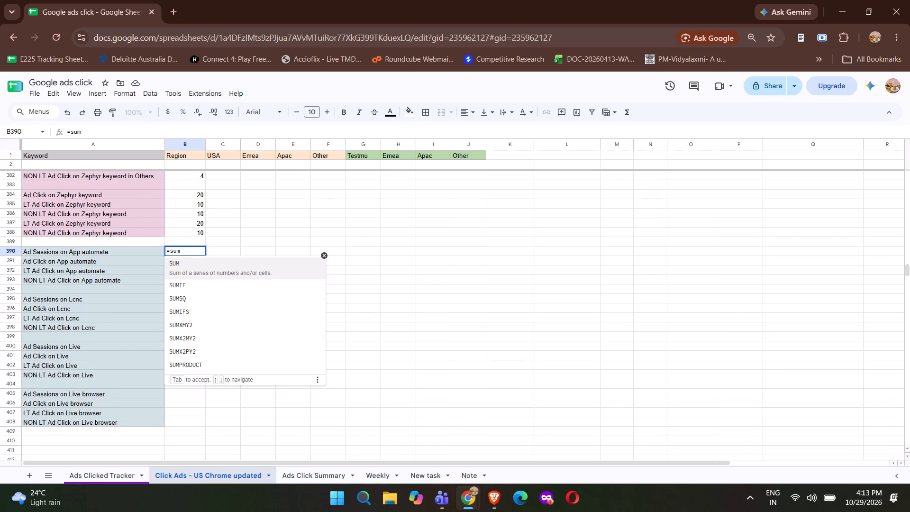
key("Return")
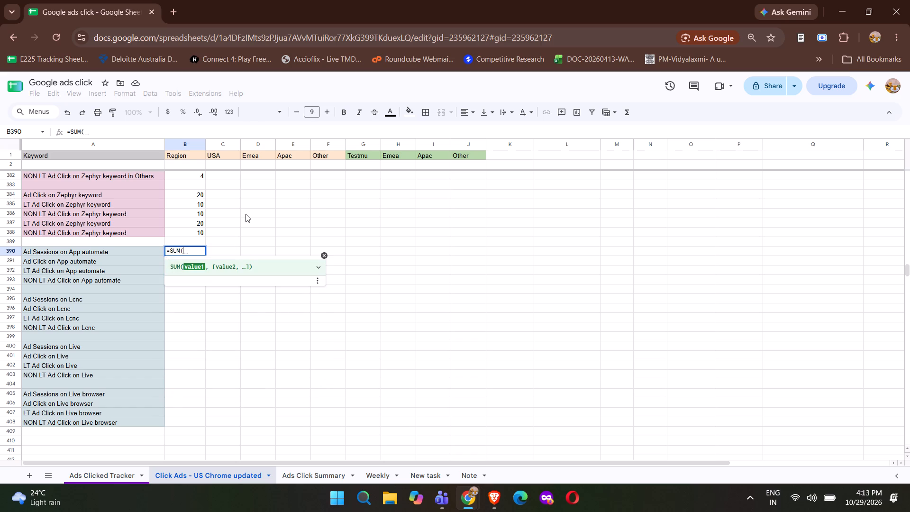
scroll(246, 214, "up", 14)
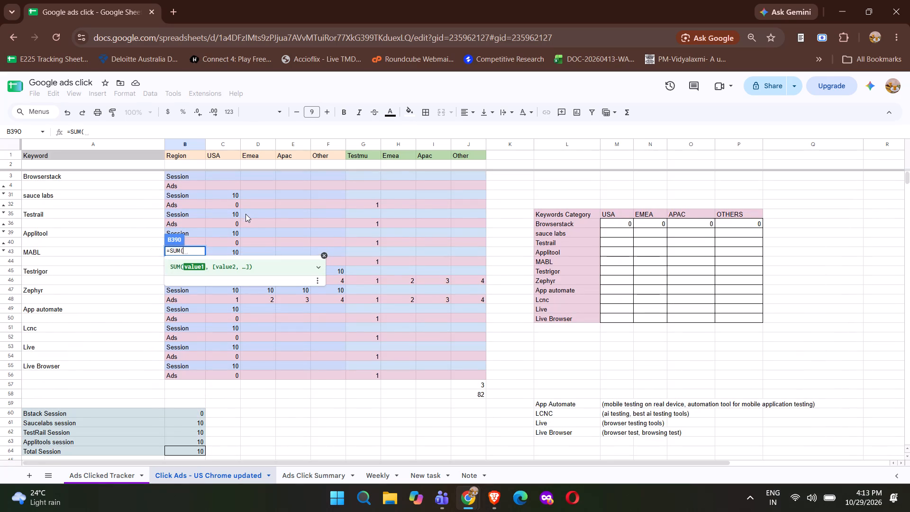
scroll(246, 214, "down", 2)
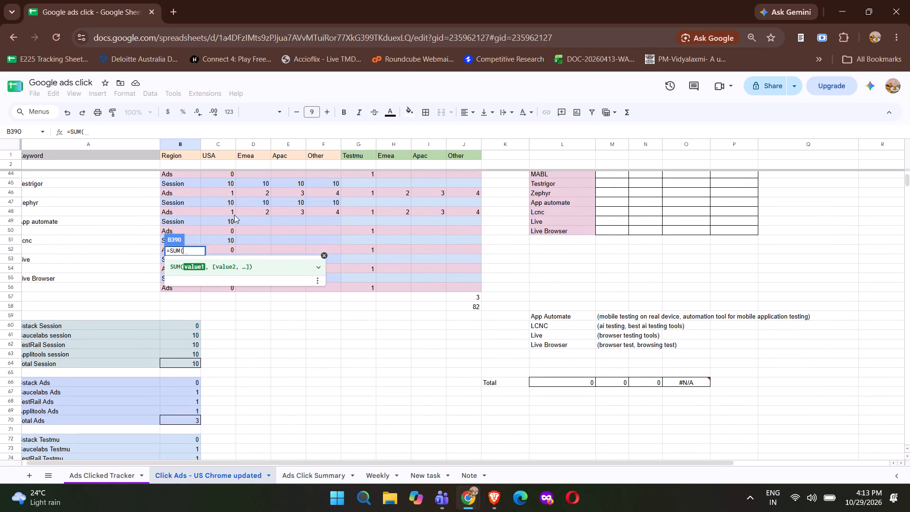
scroll(234, 215, "right", 1)
left_click(229, 222)
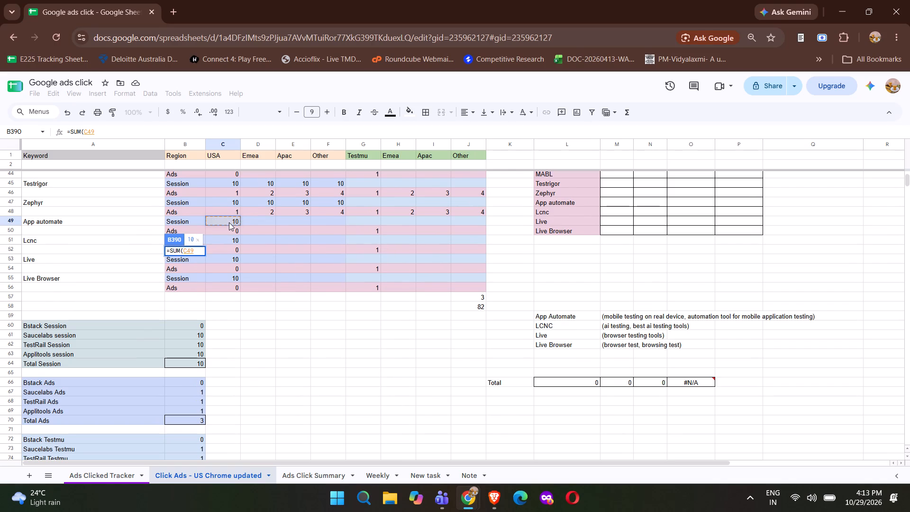
key("shift+Right")
key("shift+Right")
key("shift+Right")
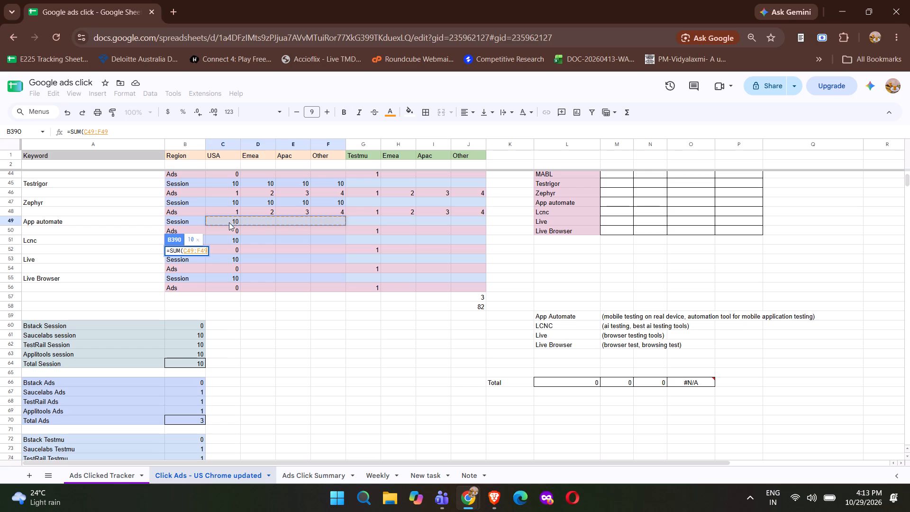
key("Return")
Copy the App automate sessions formula to the Ad Sessions rows for Lcnc, Live and Live browser (B395, B400, B405).
scroll(229, 222, "down", 2)
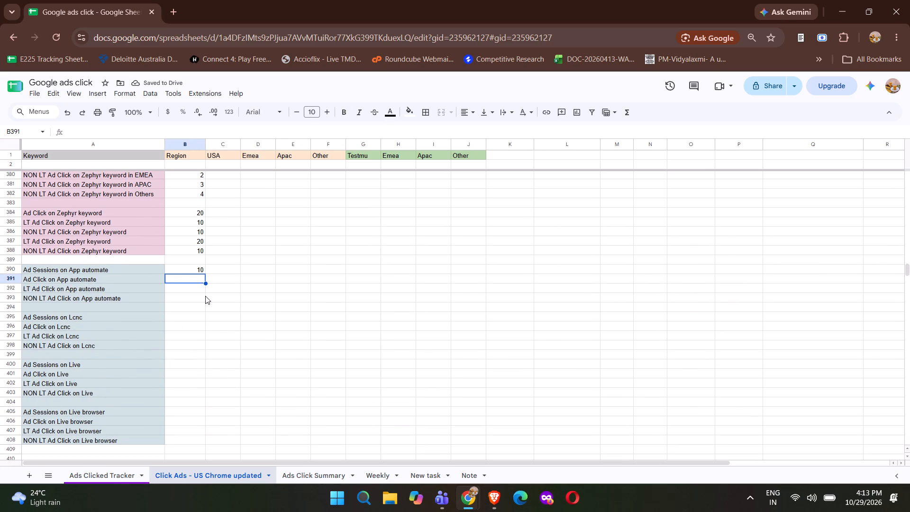
left_click(198, 268)
key("ctrl+c")
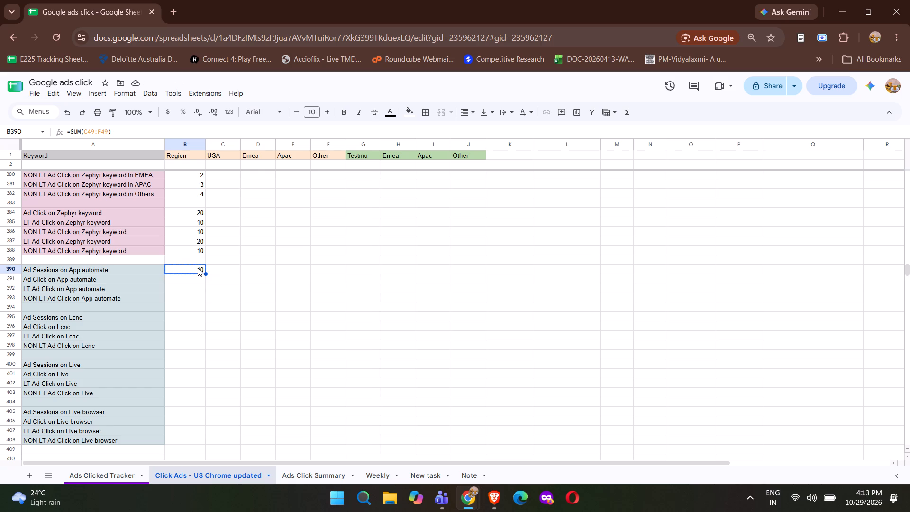
left_click(188, 317)
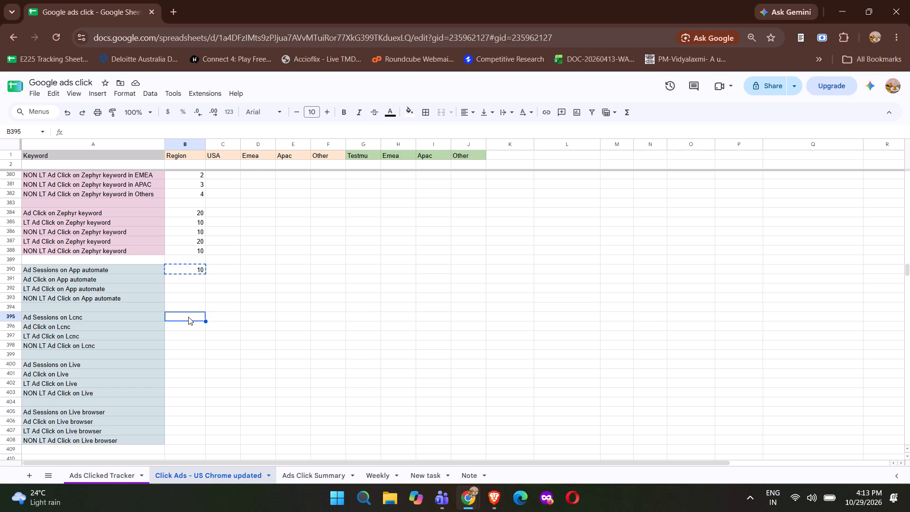
key("ctrl+v")
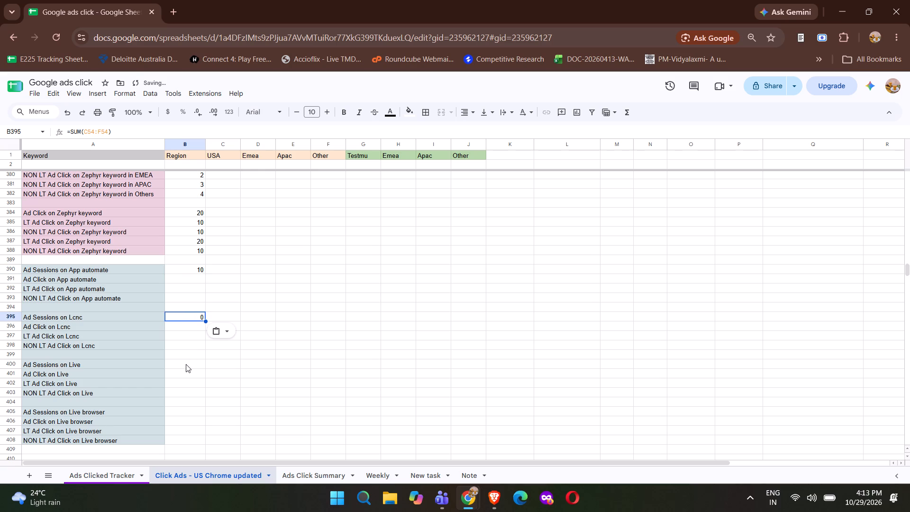
left_click(186, 364)
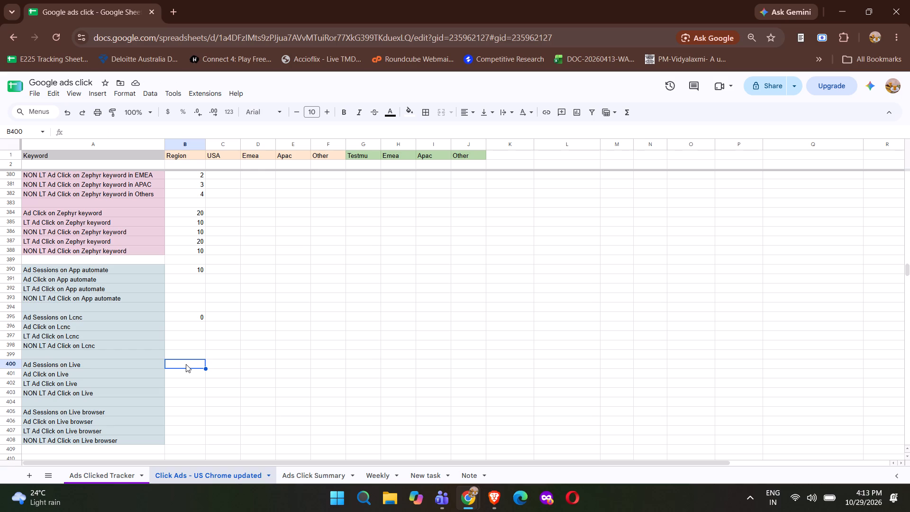
key("ctrl+v")
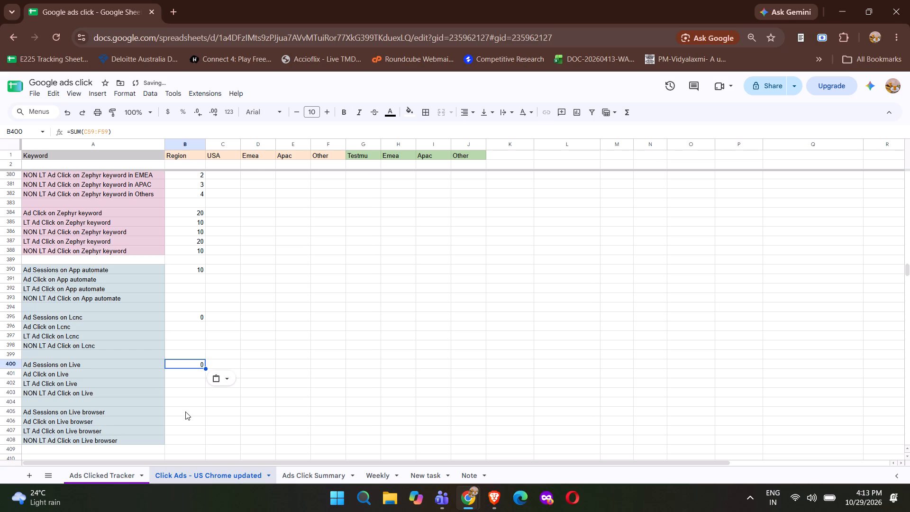
left_click(185, 411)
key("ctrl+v")
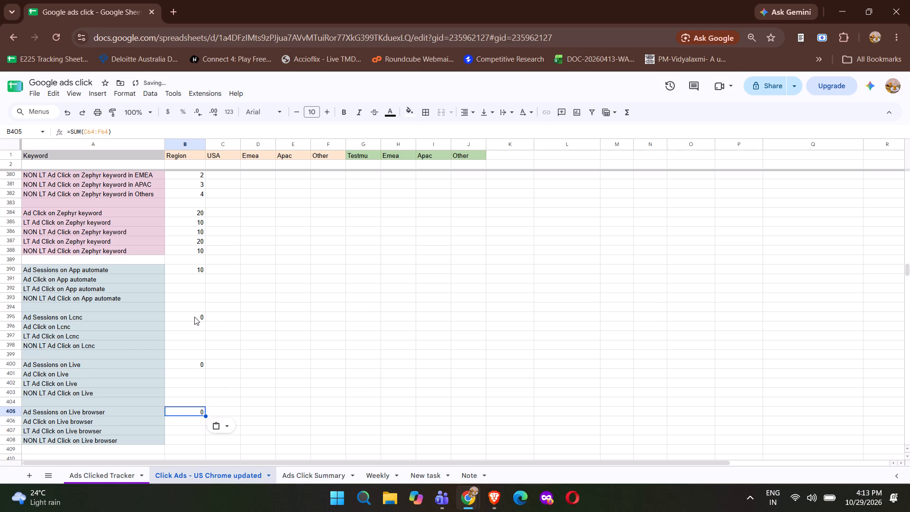
Correct the Ad Sessions on Lcnc formula in B395 to =SUM(C51:F51).
left_click(192, 269)
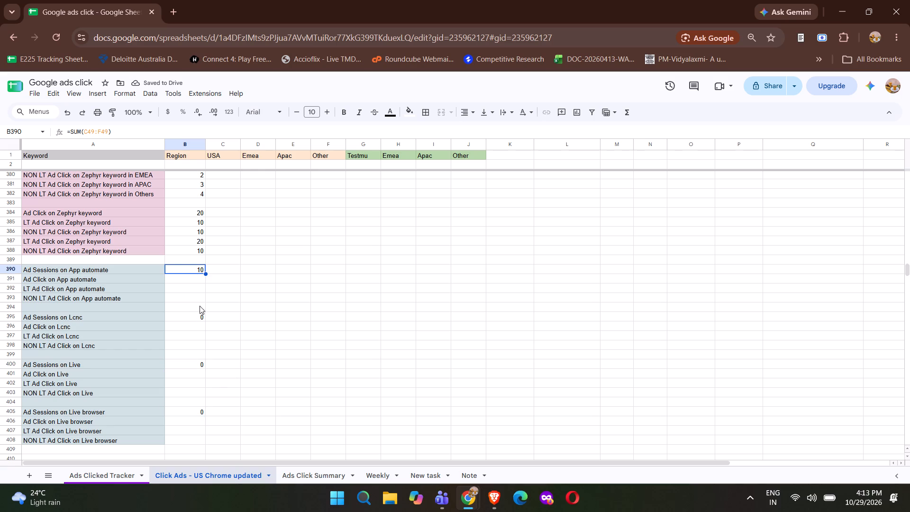
left_click(193, 319)
double_click(193, 319)
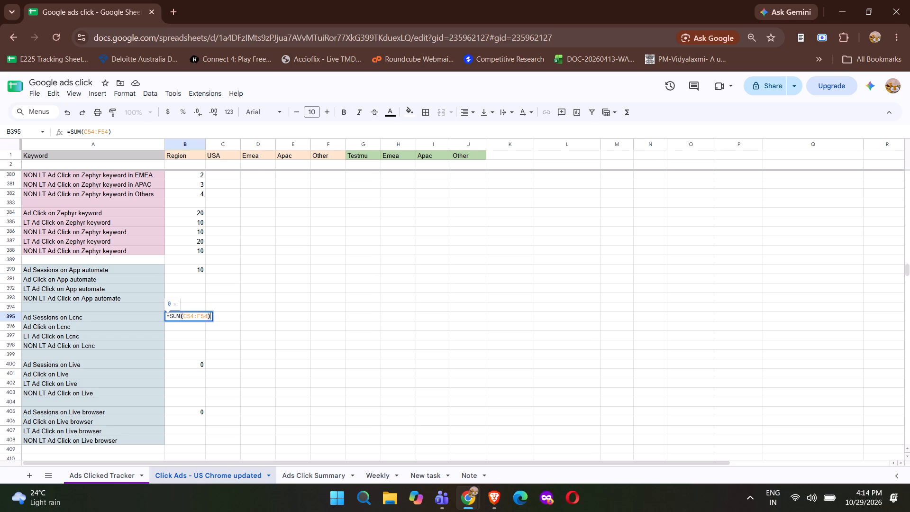
left_click(196, 317)
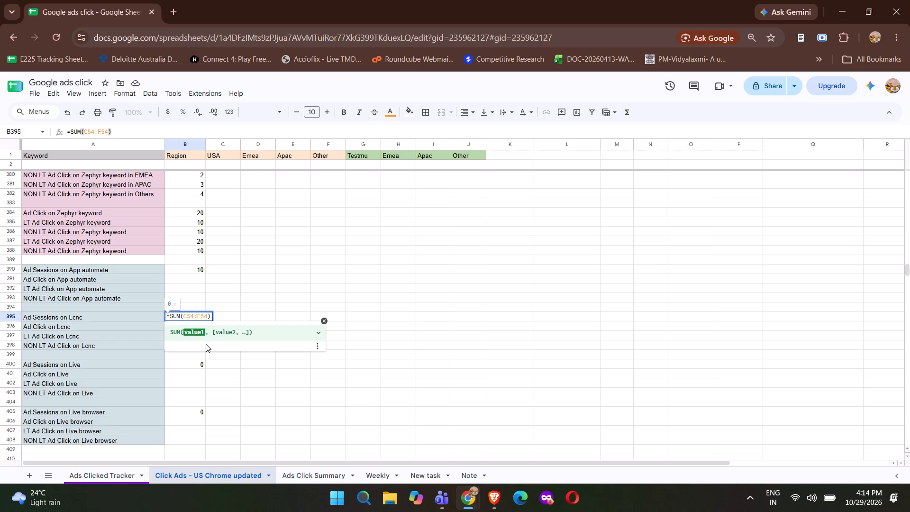
key("Left")
key("BackSpace")
key("1")
key("Right")
key("Right")
key("Right")
key("Right")
key("BackSpace")
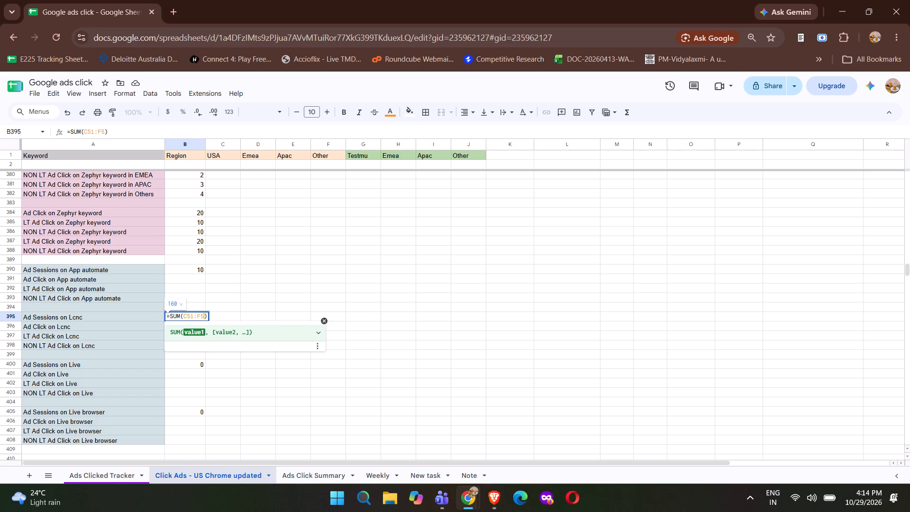
key("1")
key("Return")
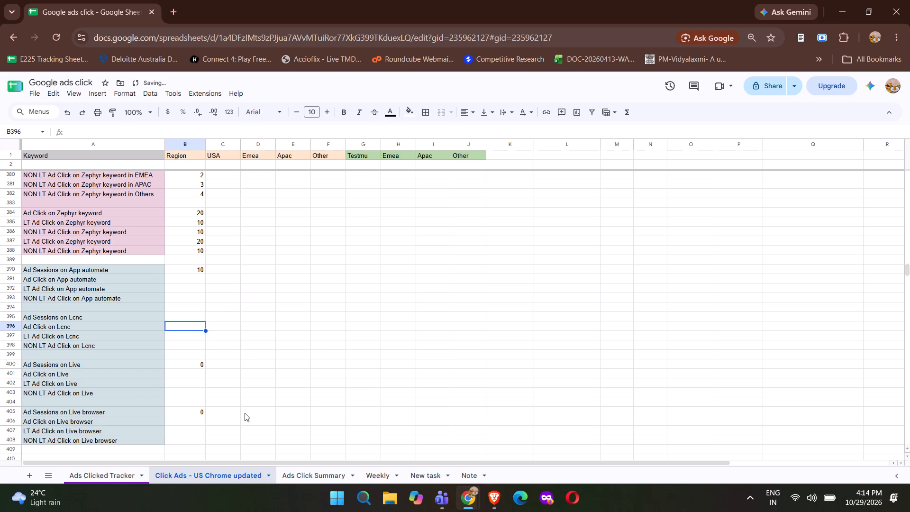
Correct the Ad Sessions on Live formula in B400 to =SUM(C53:F53).
double_click(197, 366)
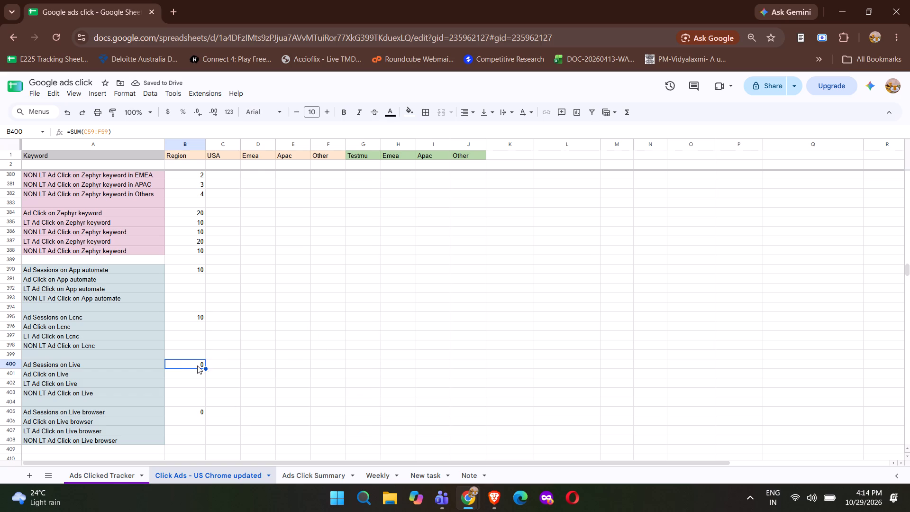
left_click(193, 366)
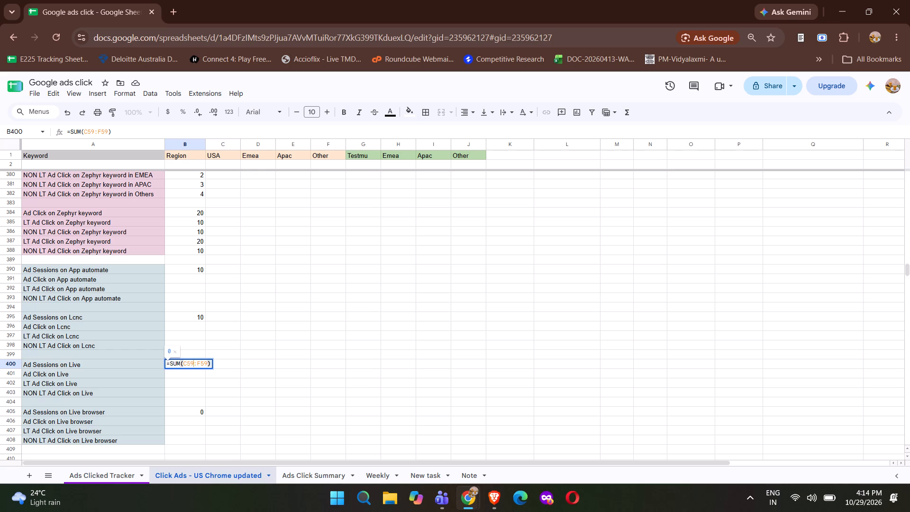
key("BackSpace")
key("3")
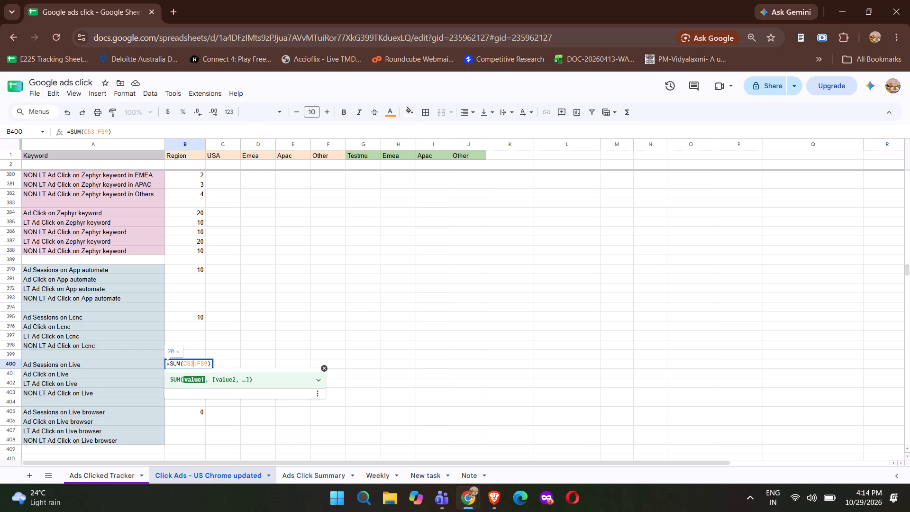
key("Right")
key("Right")
key("Right")
key("Right")
key("BackSpace")
key("3")
key("Return")
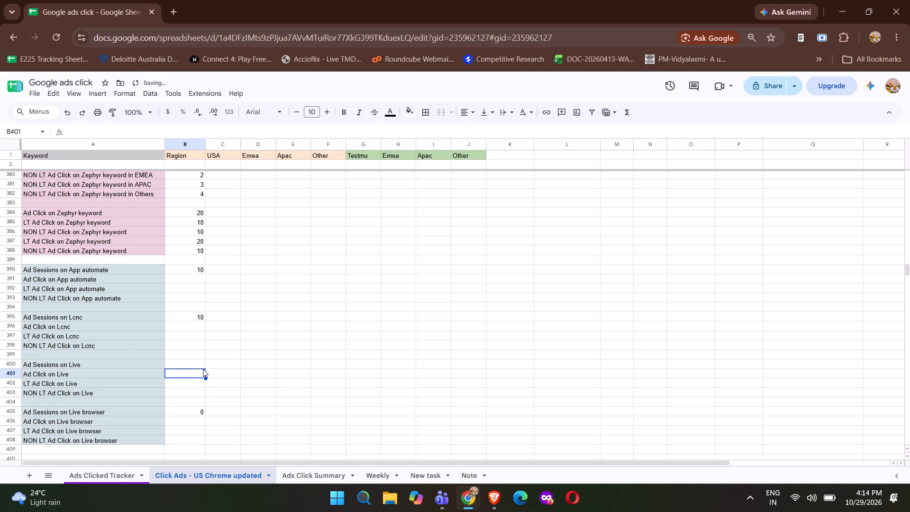
Correct the Ad Sessions on Live browser formula in B405 to =SUM(C55:F55).
scroll(248, 295, "up", 10)
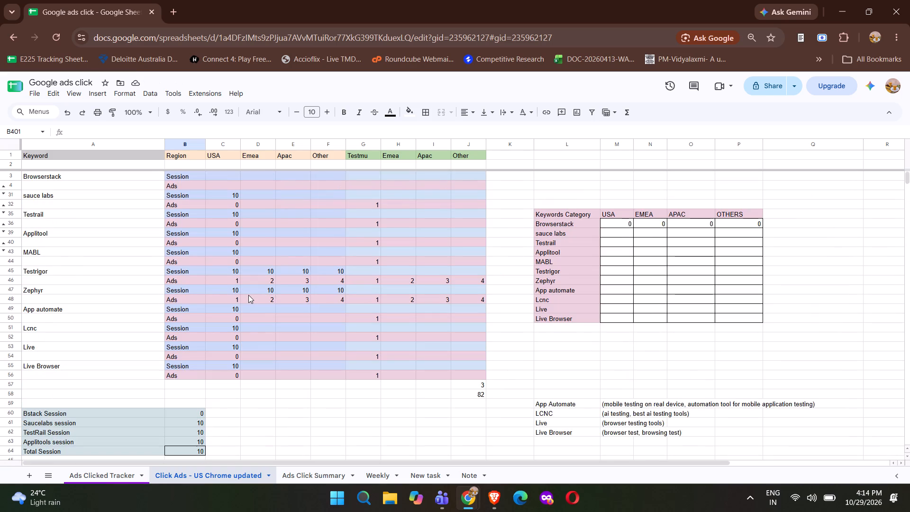
scroll(248, 295, "down", 9)
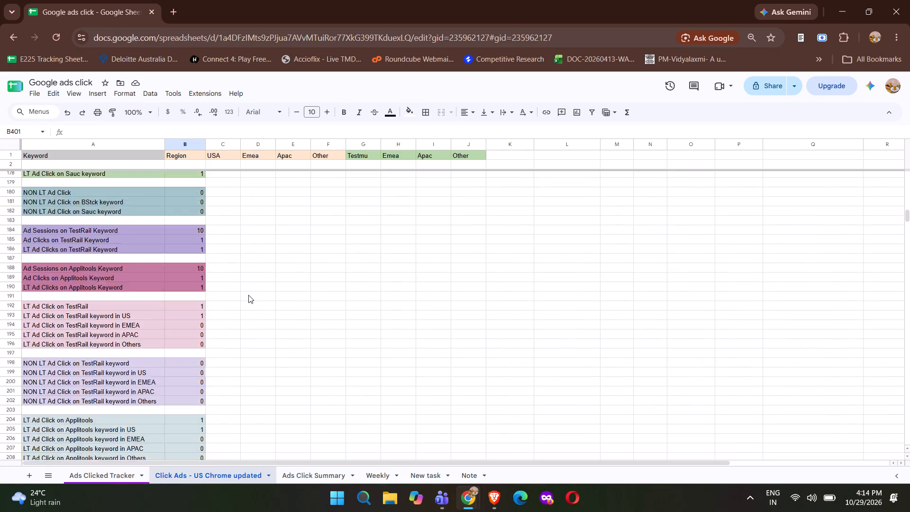
scroll(248, 295, "down", 9)
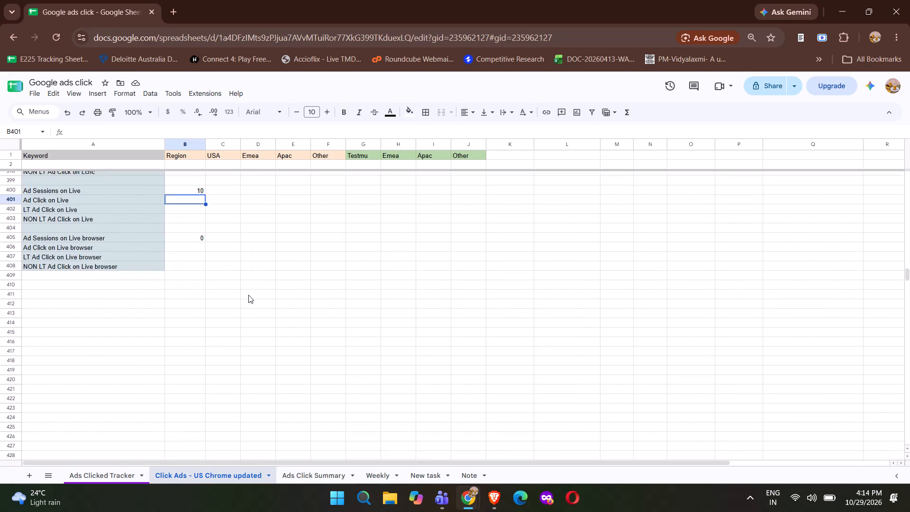
scroll(248, 295, "up", 1)
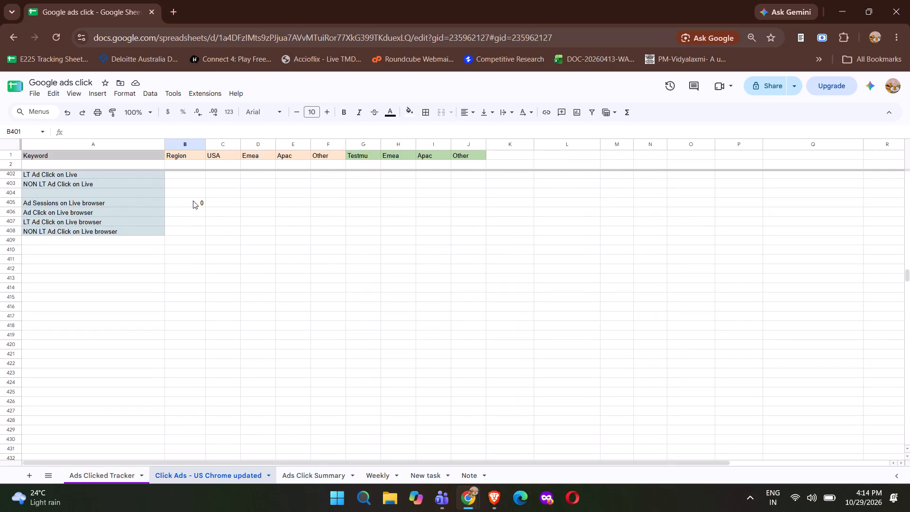
double_click(193, 201)
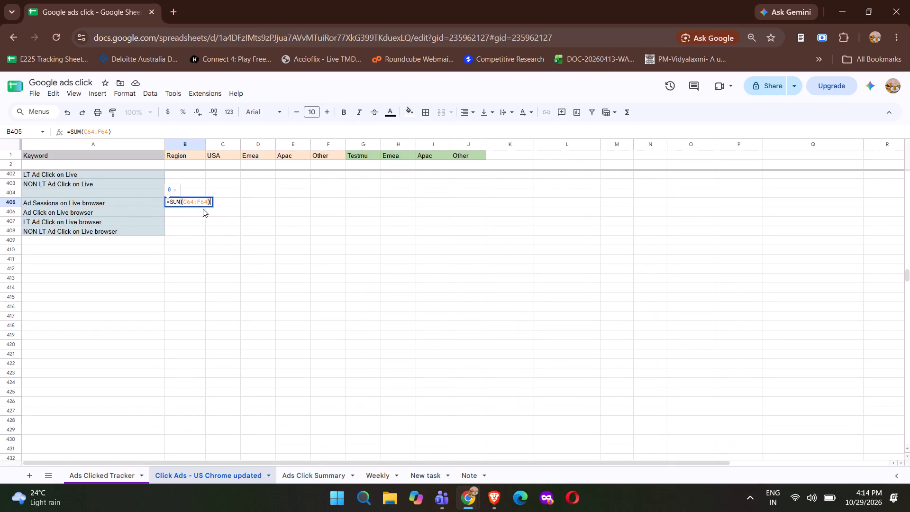
left_click(193, 200)
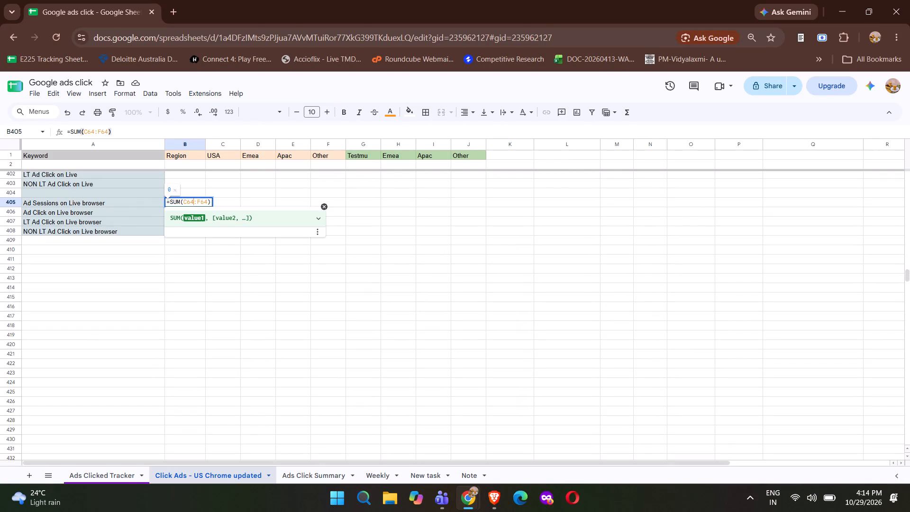
key("BackSpace")
key("BackSpace")
type("55")
key("Right")
key("Right")
key("Right")
key("Right")
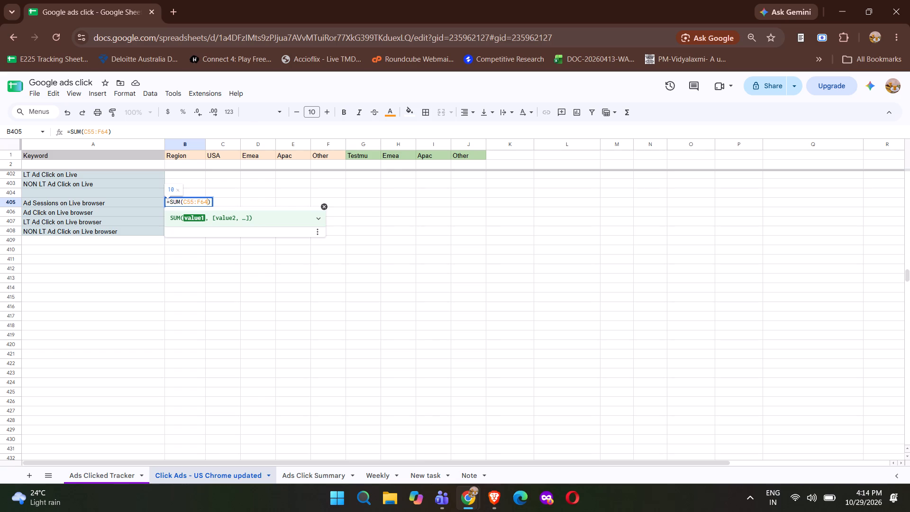
key("BackSpace")
key("BackSpace")
type("55")
key("Return")
Fill Ad Click on App automate (B391) with the sum of its LT and NON LT rows, B392:B393.
scroll(208, 238, "up", 1)
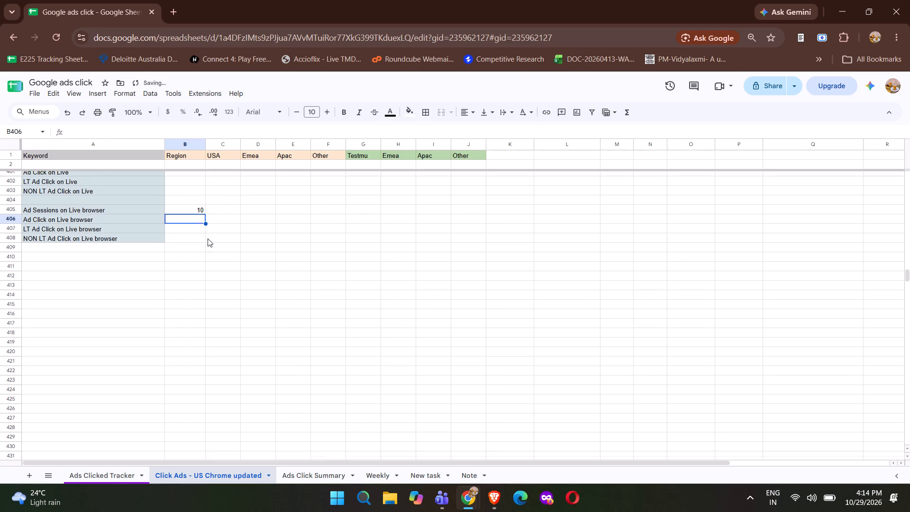
scroll(208, 238, "up", 2)
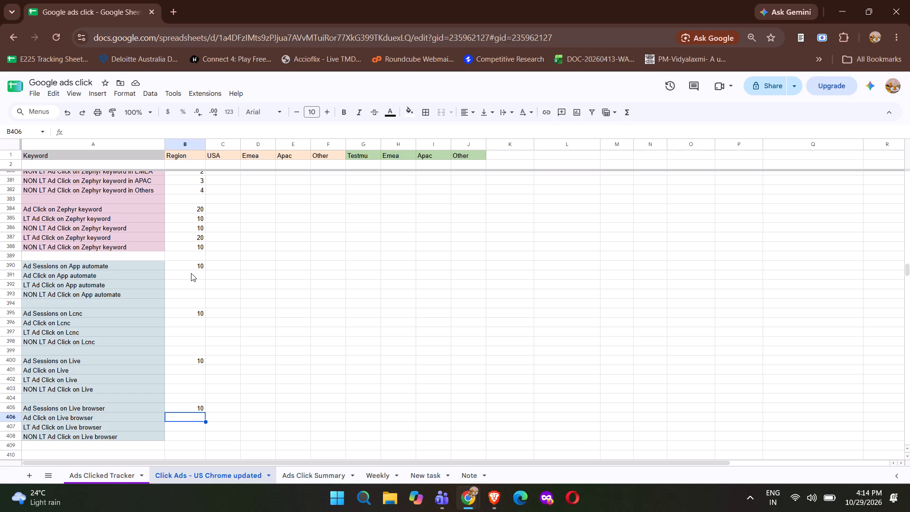
double_click(193, 284)
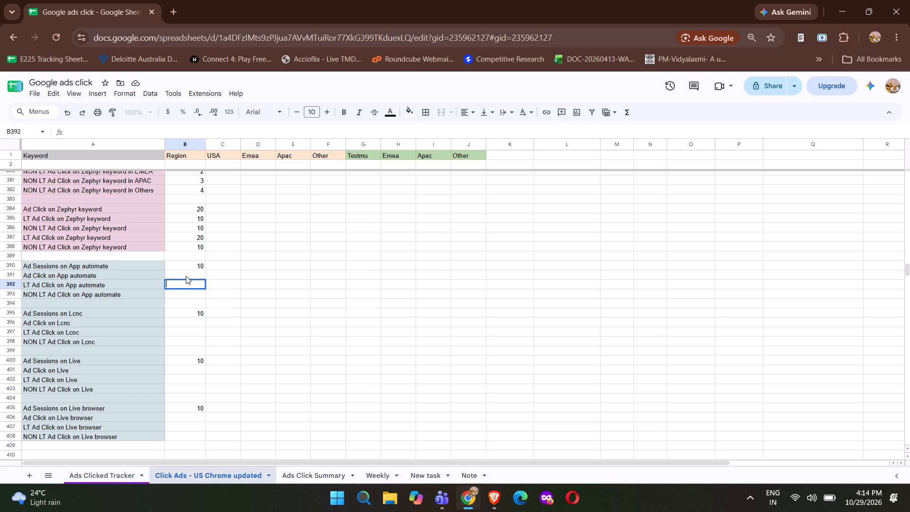
double_click(186, 276)
type("=sum")
key("Return")
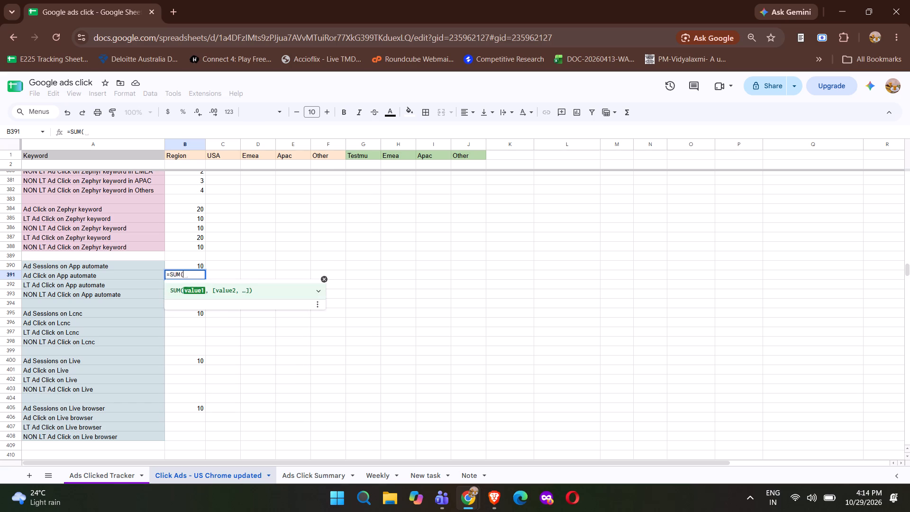
key("Down")
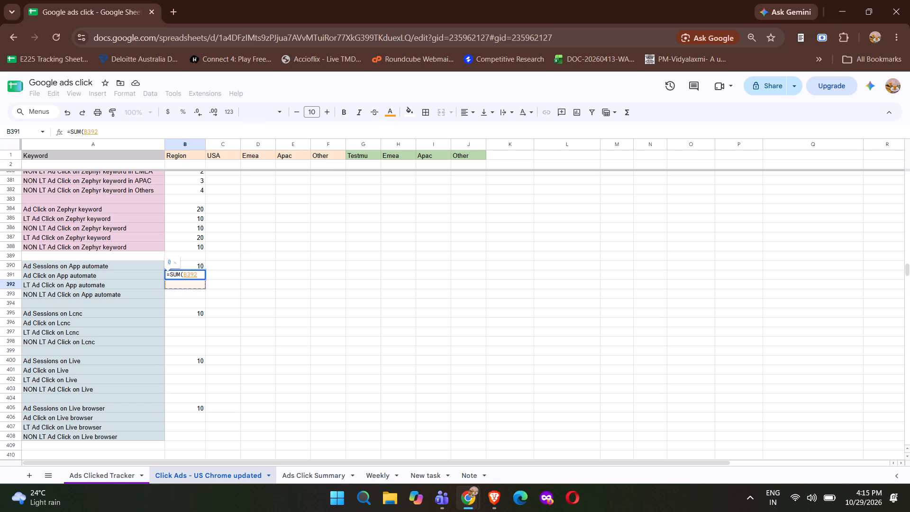
key("shift+Down")
key("Return")
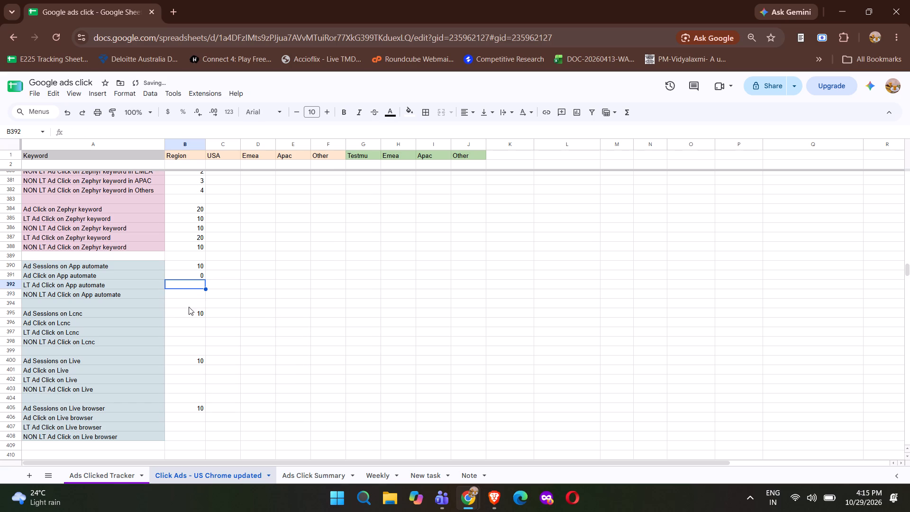
Fill Ad Click on Lcnc (B396) with the sum of its LT and NON LT rows, B397:B398.
double_click(193, 324)
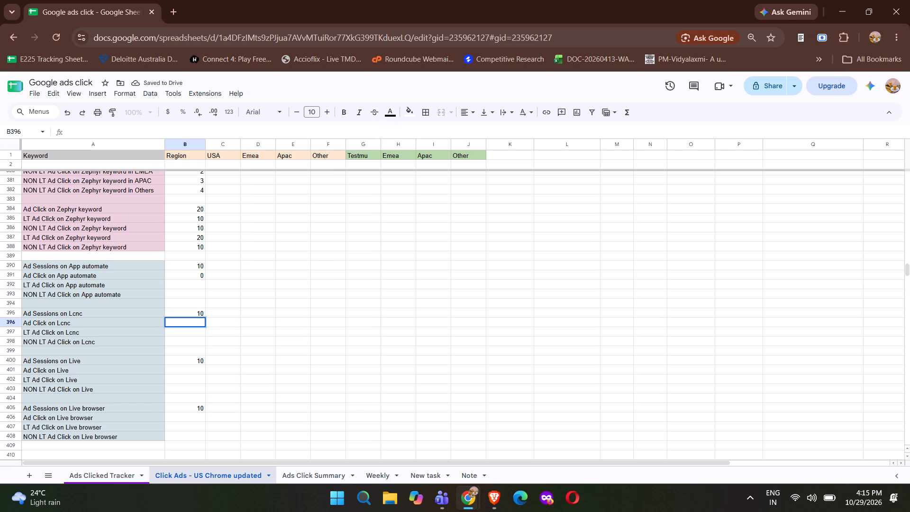
type("=sum")
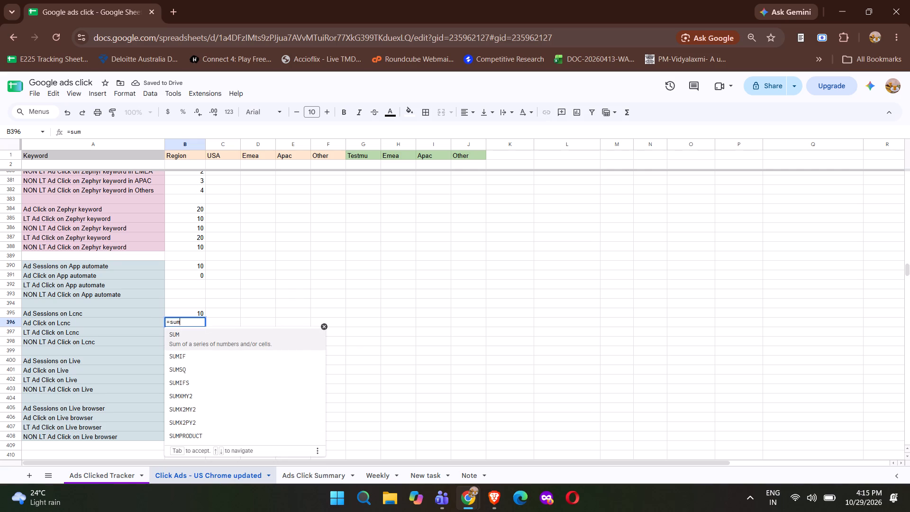
key("Return")
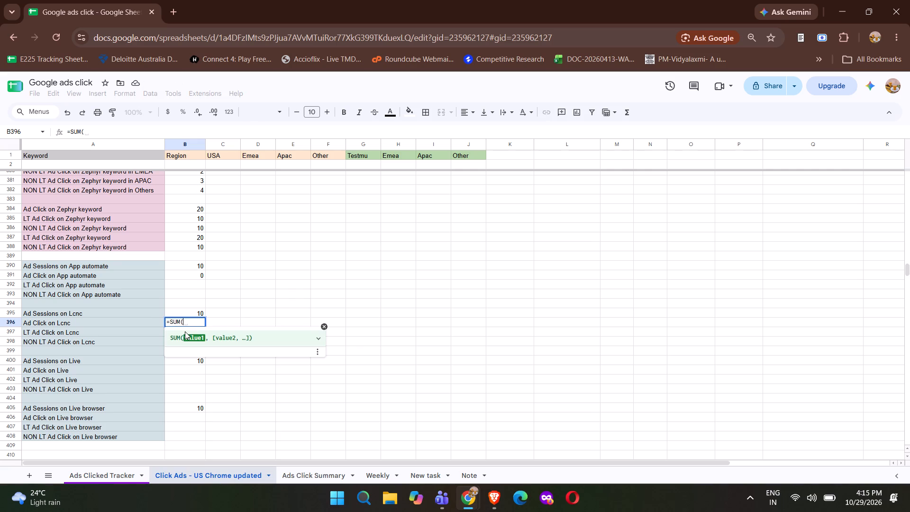
key("Down")
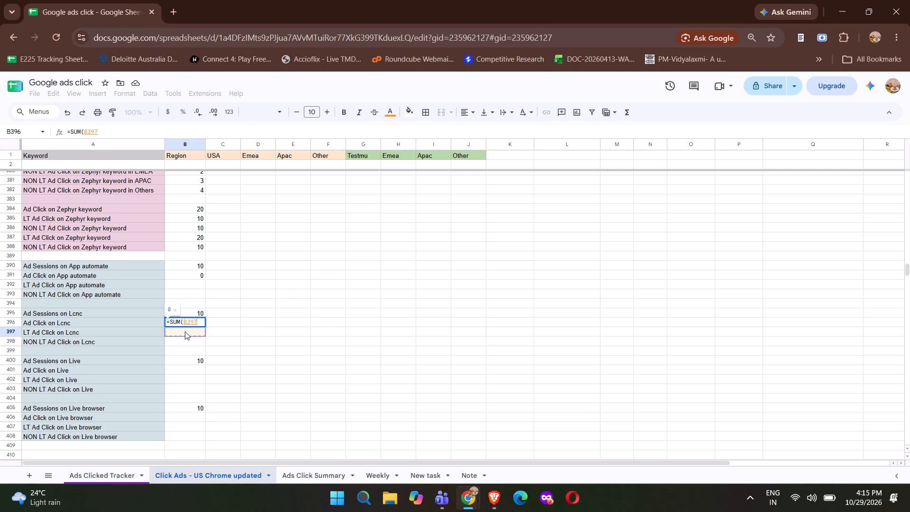
key("shift+Down")
key("Return")
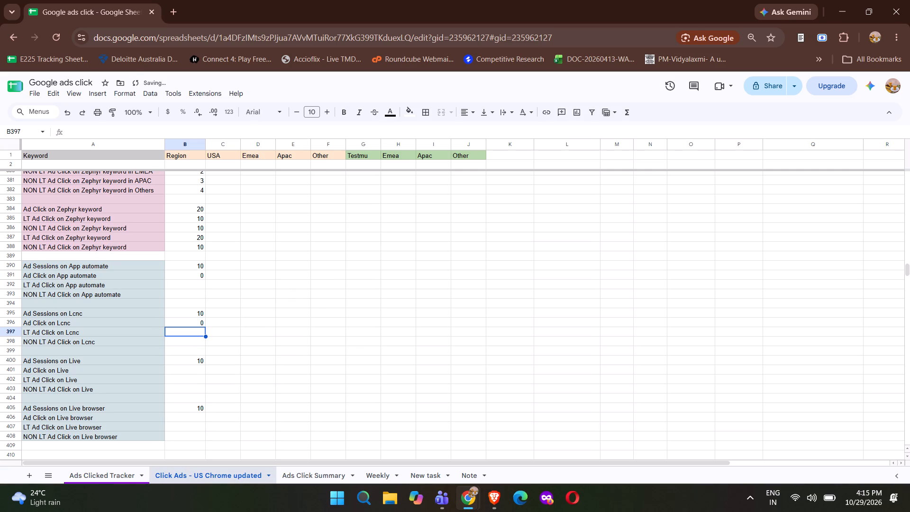
Fill Ad Click on Live (B401) with the sum of its LT and NON LT rows, B402:B403.
double_click(198, 372)
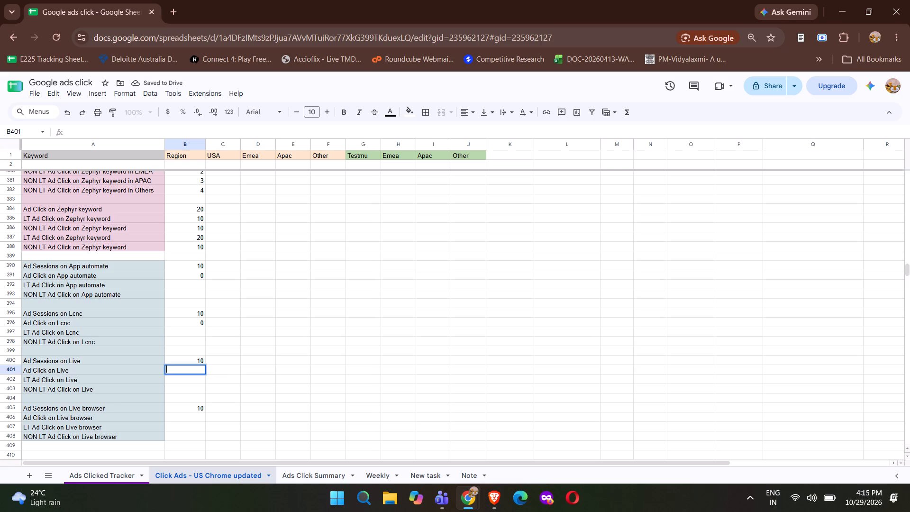
type("=sum")
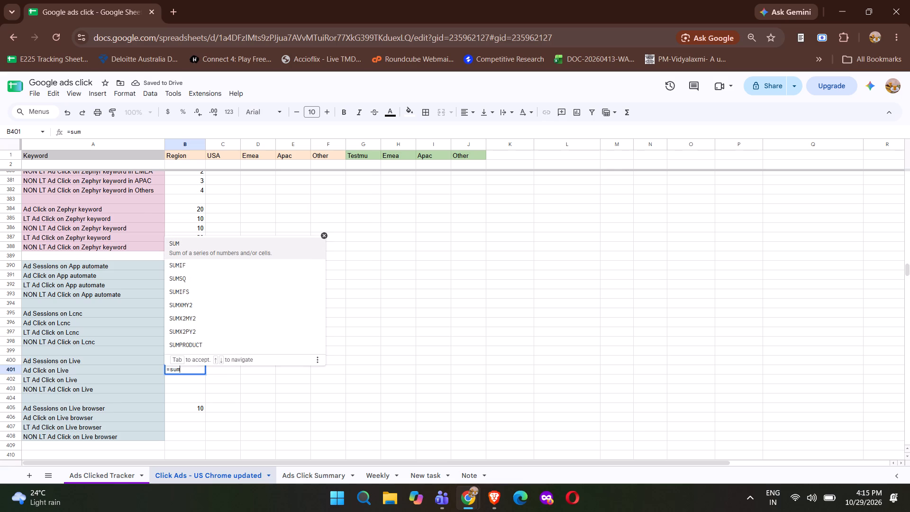
key("Return")
key("Down")
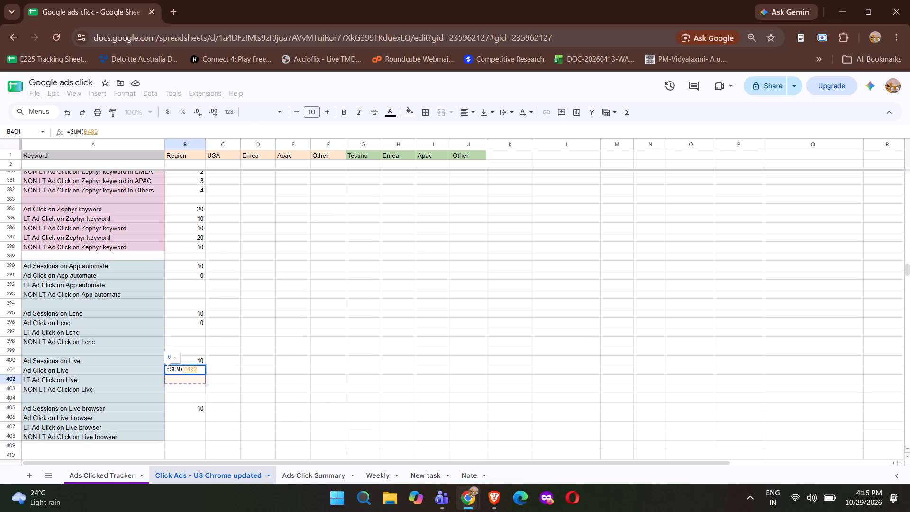
key("shift+Down")
key("Return")
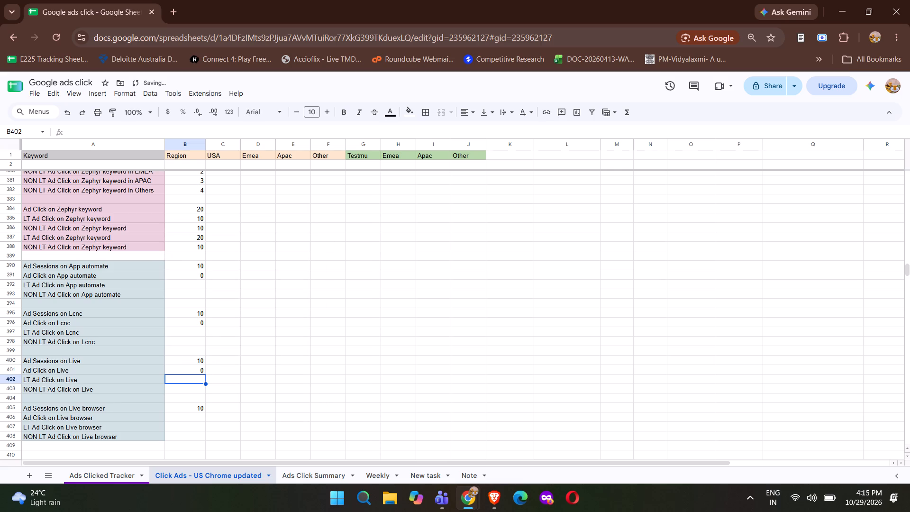
Fill Ad Click on Live browser (B406) with the sum of its LT and NON LT rows, B407:B408.
double_click(199, 419)
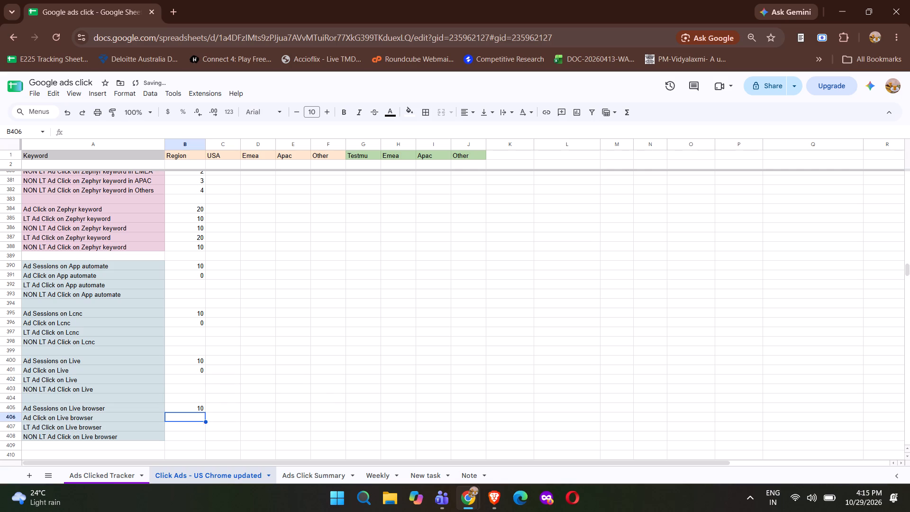
type("=sum")
key("Return")
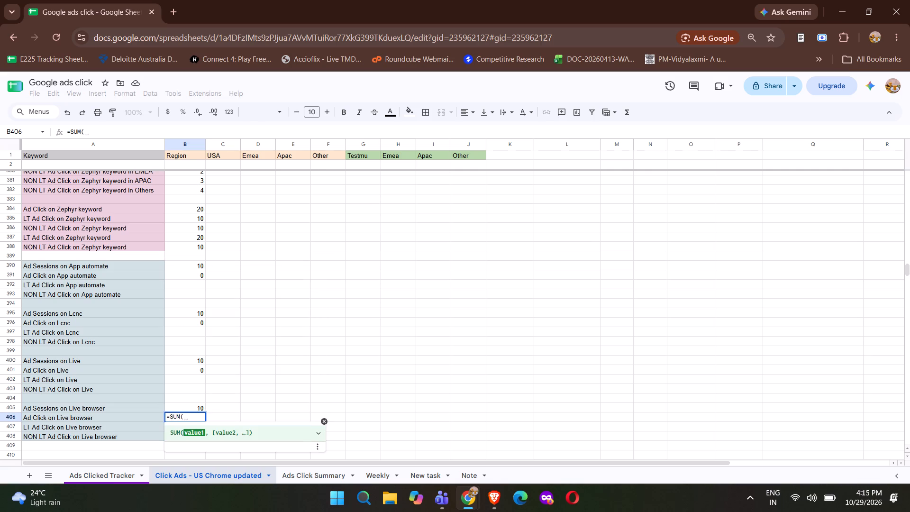
key("Down")
key("shift+Down")
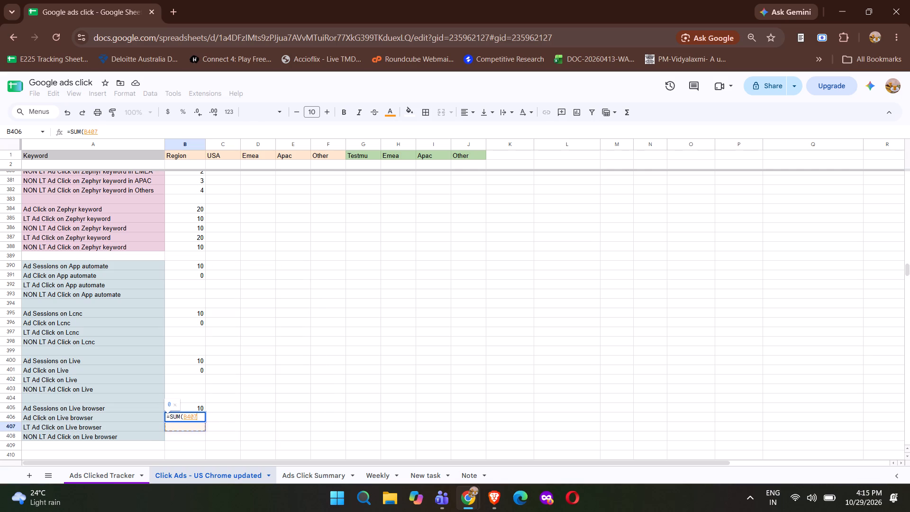
key("Return")
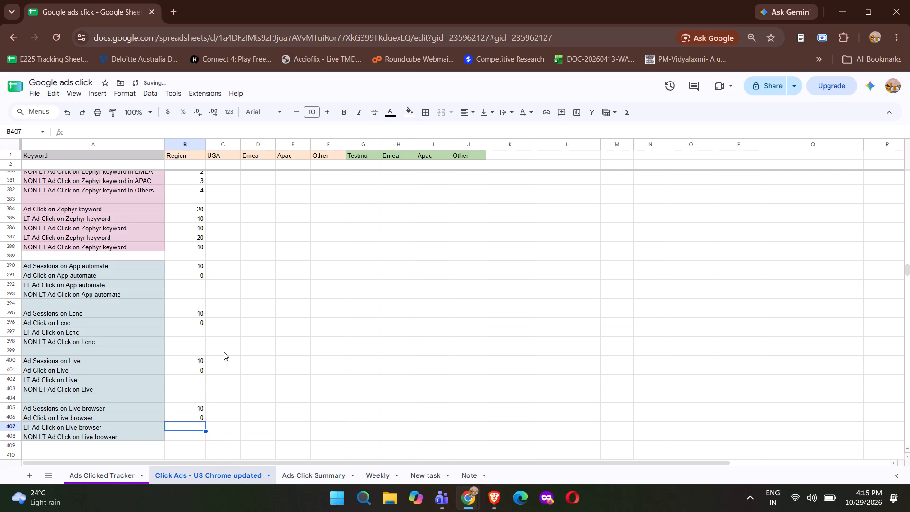
Fill LT Ad Click on App automate (B392) with the sum of the App automate Testmu ads cells G50:J50.
double_click(194, 284)
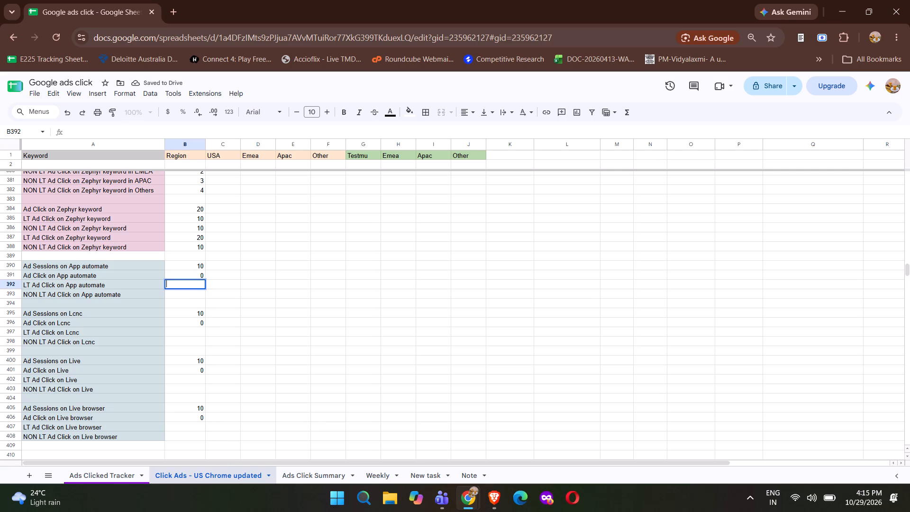
type("=sum")
key("Return")
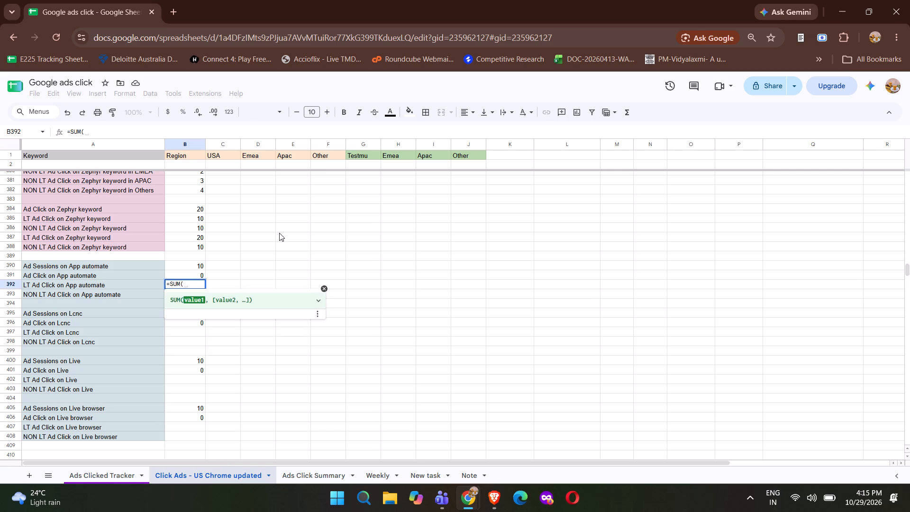
scroll(280, 233, "up", 10)
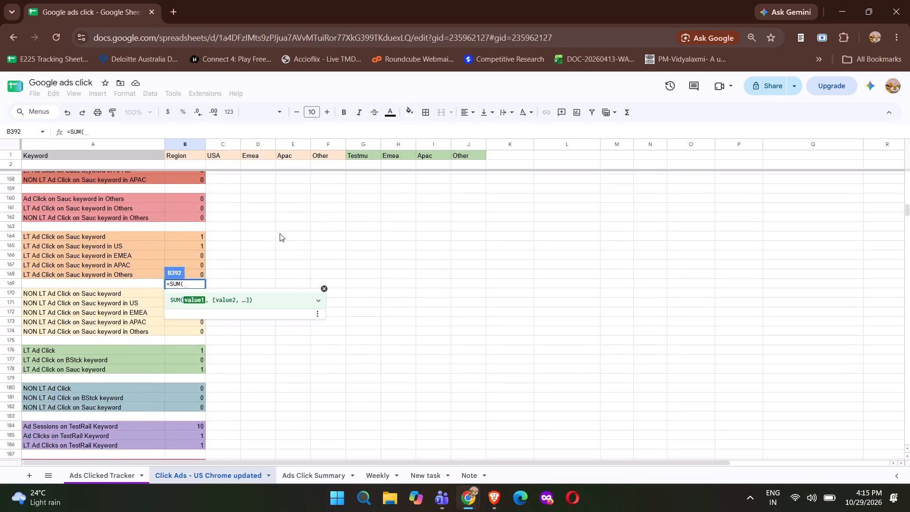
scroll(280, 233, "up", 6)
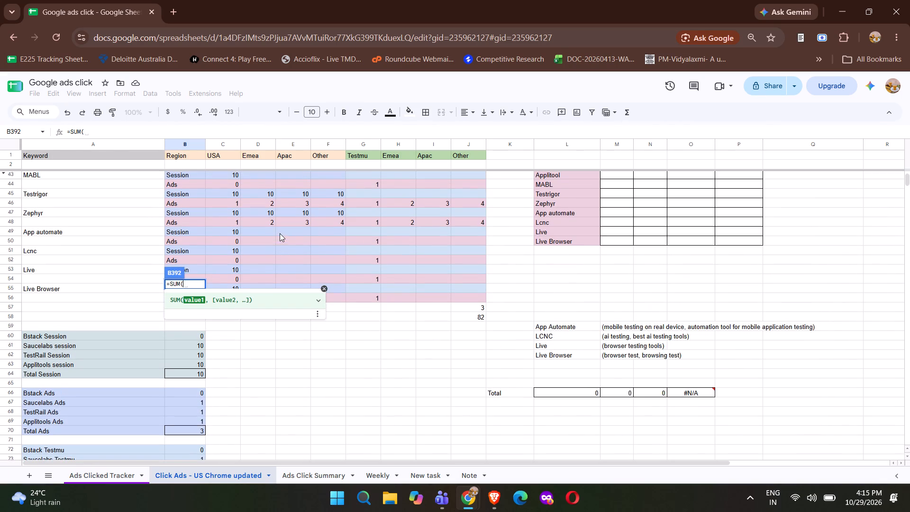
scroll(280, 233, "up", 1)
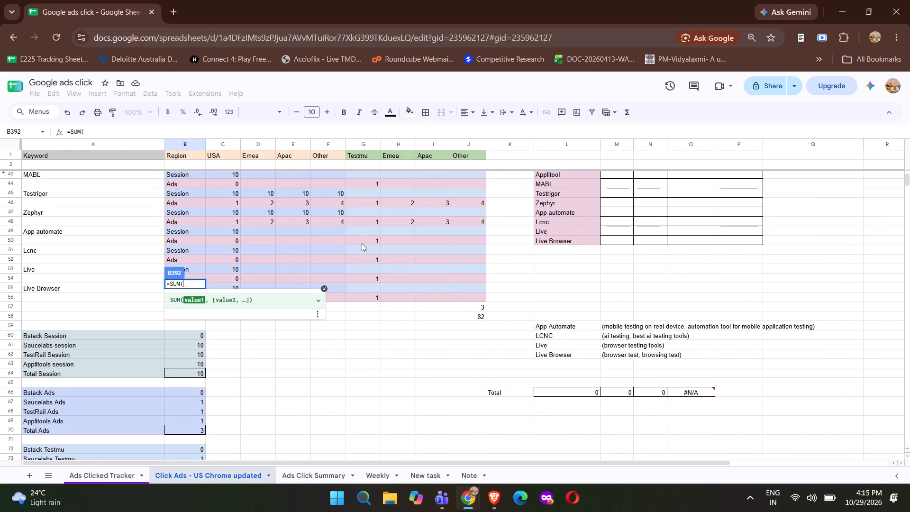
left_click(362, 243)
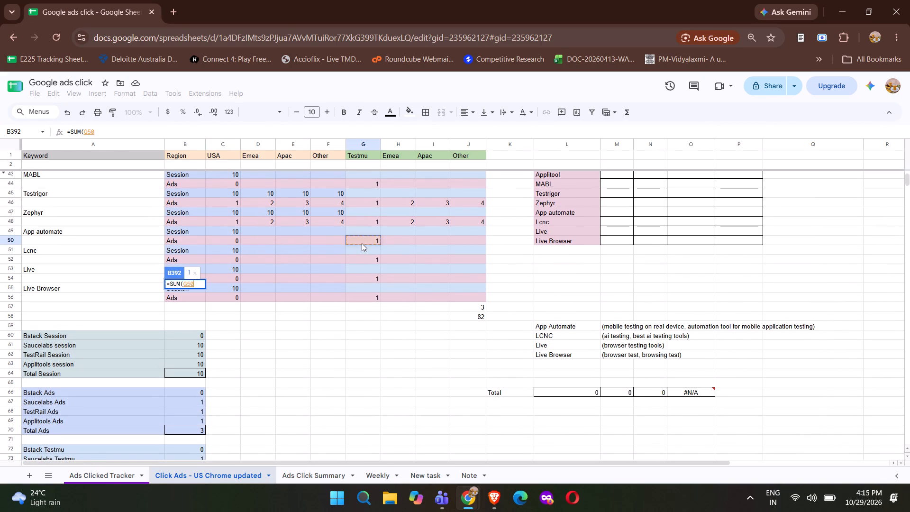
key("shift+Right")
key("shift+Right")
key("shift+Right")
key("Return")
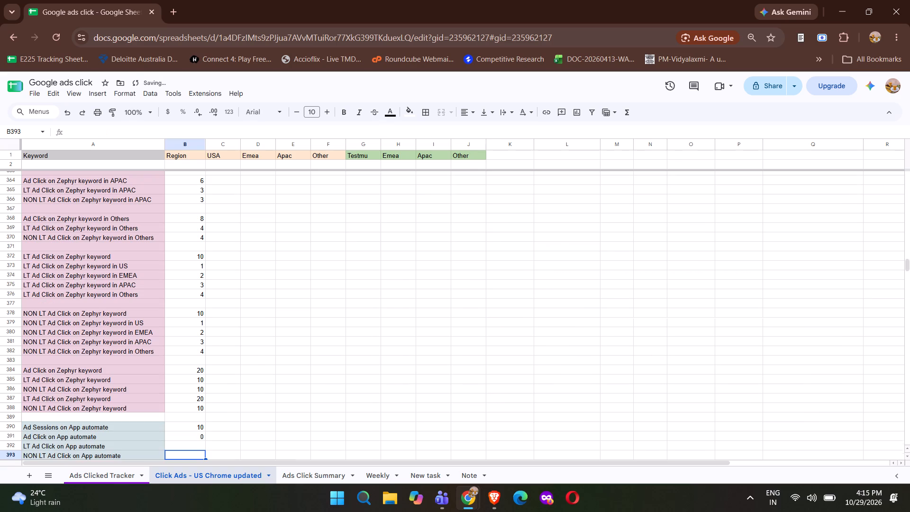
Copy the LT Ad Click on App automate formula (B392) to the Lcnc, Live and Live browser LT rows, B397, B402 and B407.
scroll(331, 341, "down", 3)
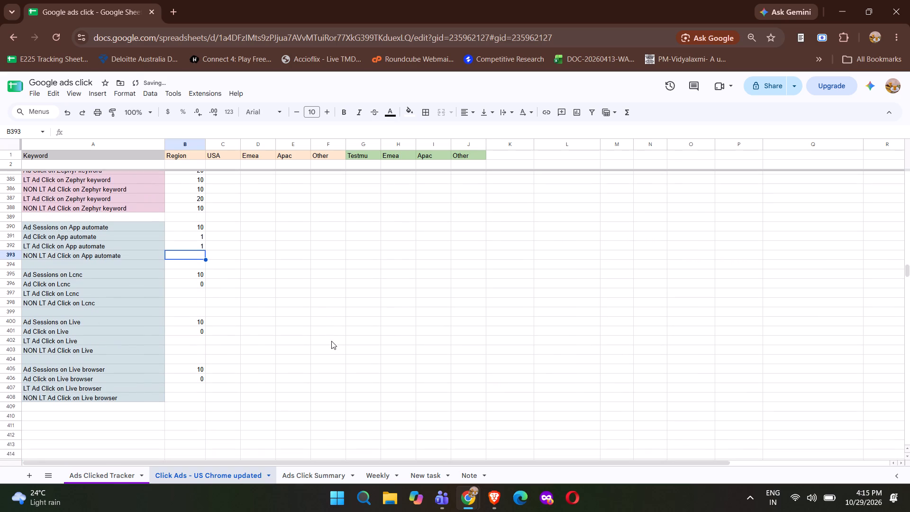
left_click(195, 245)
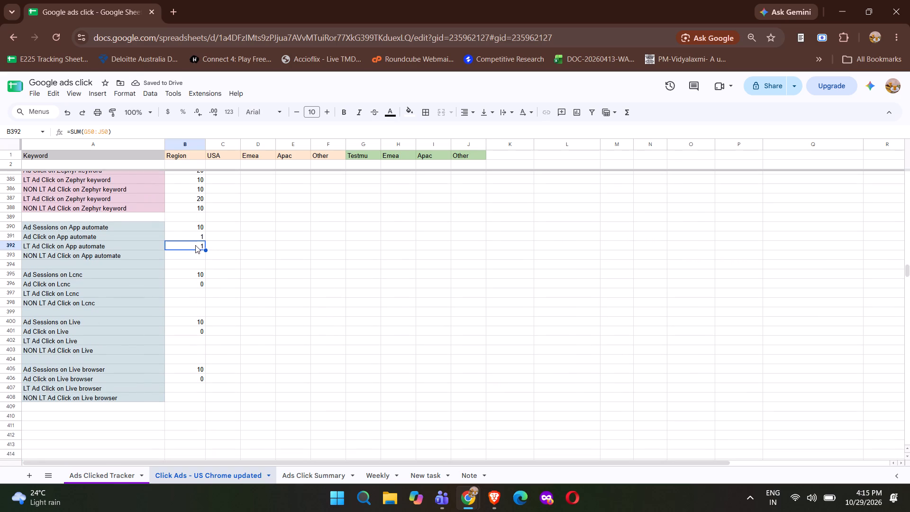
key("ctrl+c")
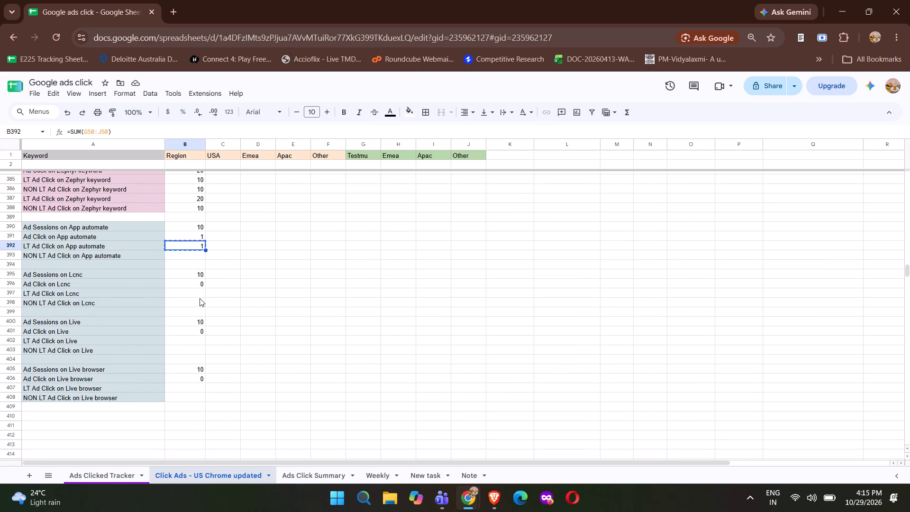
left_click(200, 298)
key("ctrl+v")
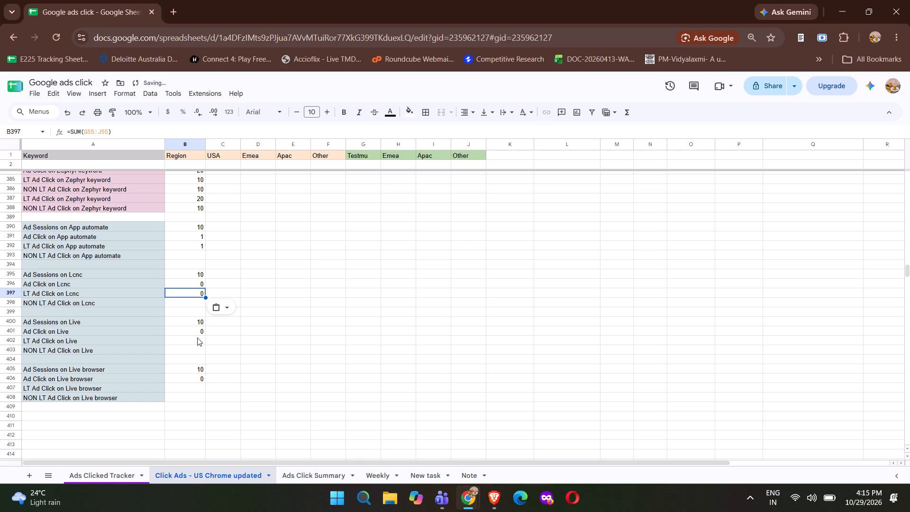
left_click(193, 341)
key("ctrl+v")
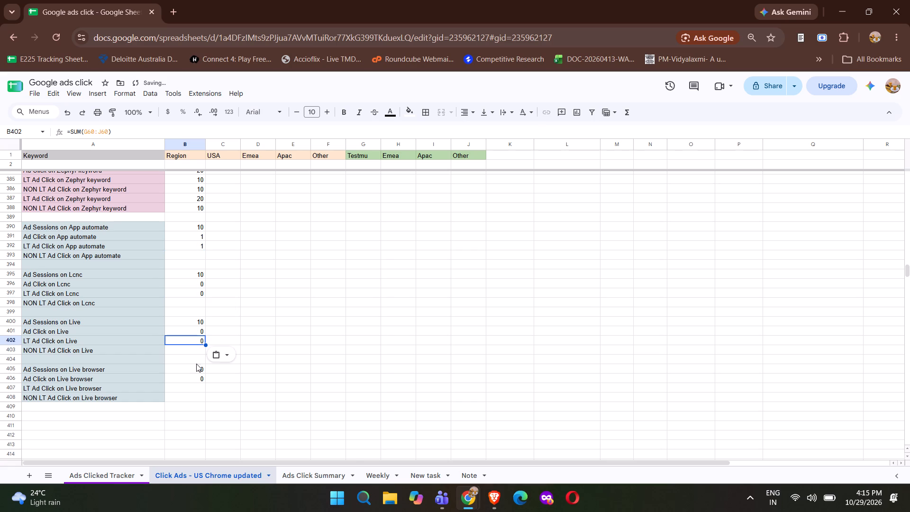
left_click(191, 383)
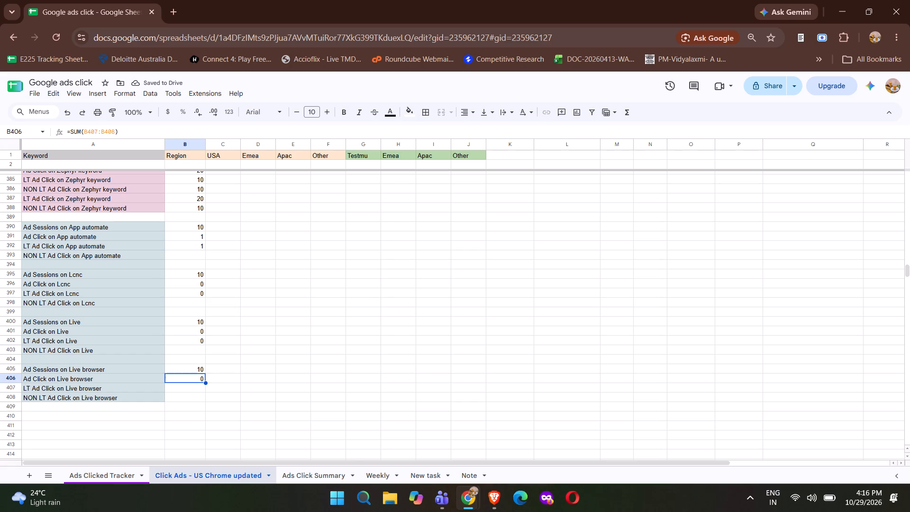
left_click(186, 388)
key("ctrl+v")
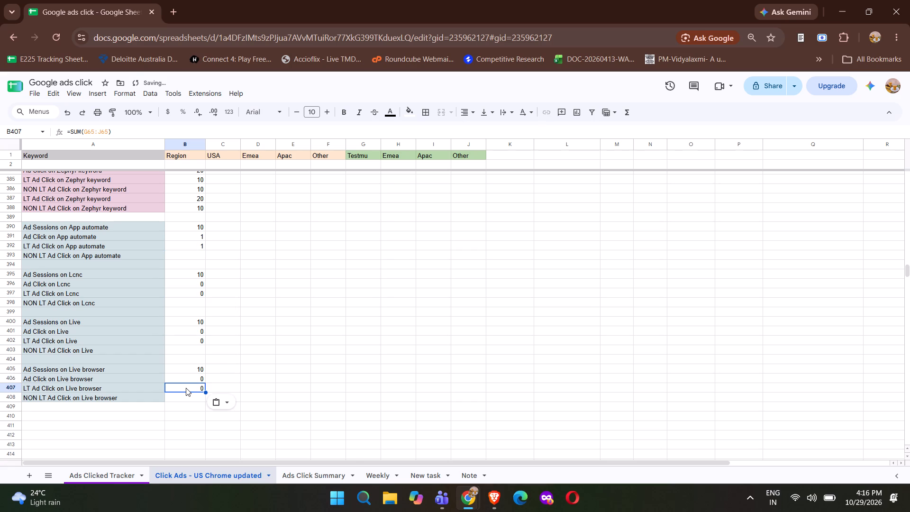
Correct the LT Ad Click on Lcnc formula (B397) to sum the Lcnc Testmu ads cells G52:J52.
left_click(196, 247)
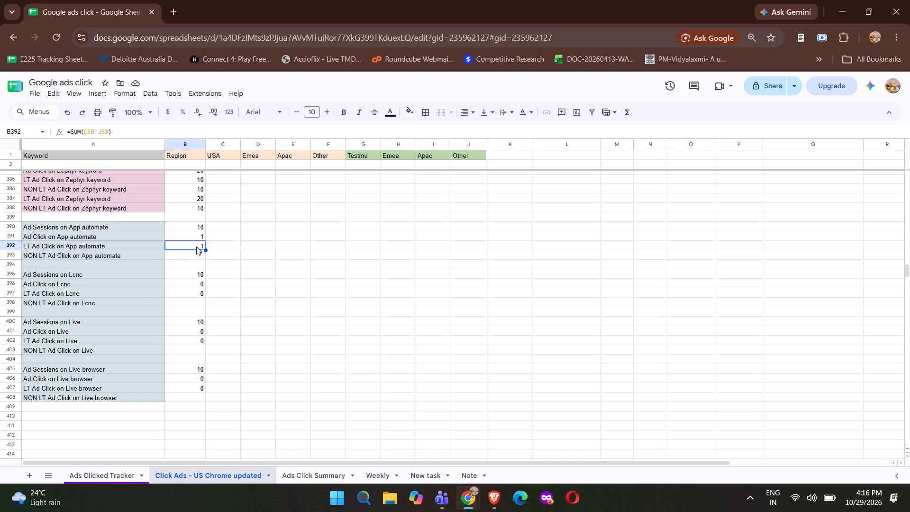
double_click(201, 291)
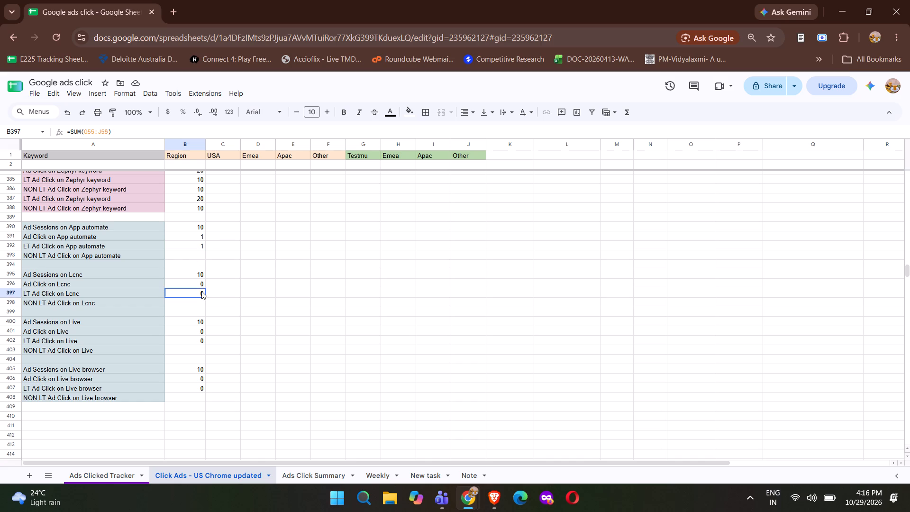
left_click(193, 295)
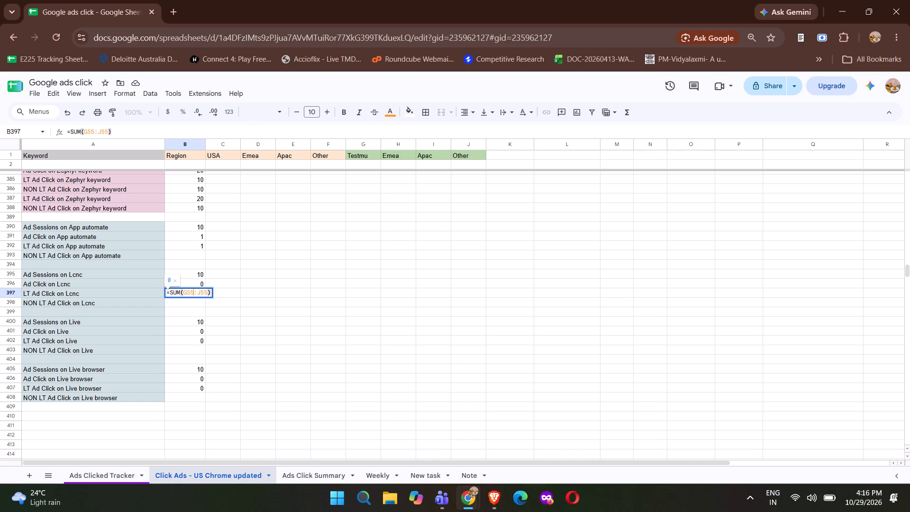
key("BackSpace")
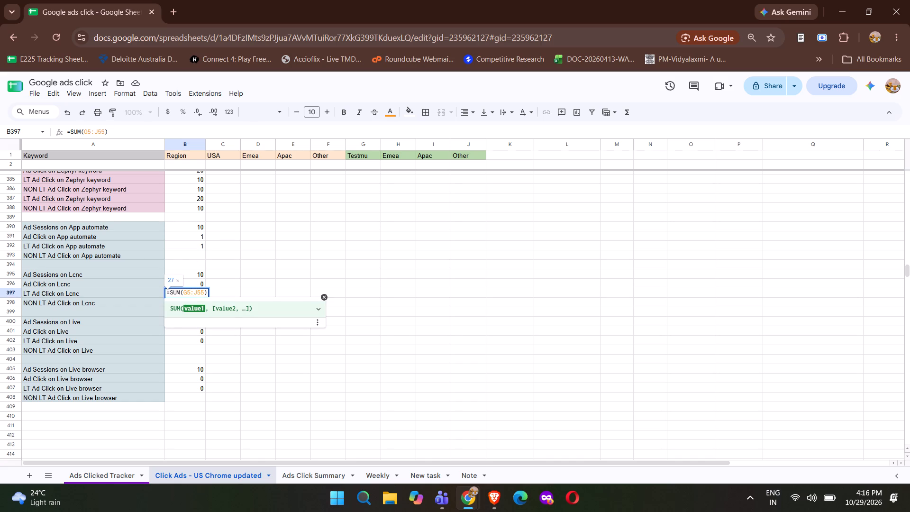
key("2")
key("Tab")
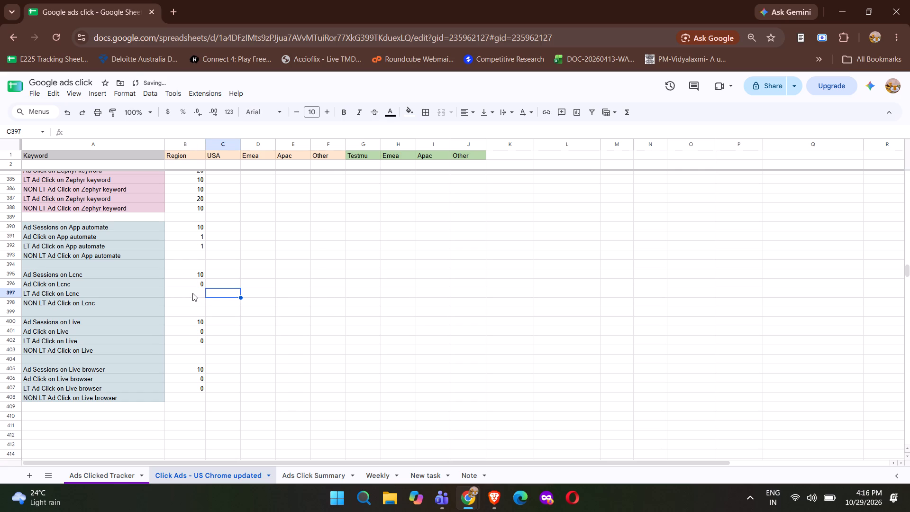
double_click(191, 289)
double_click(189, 294)
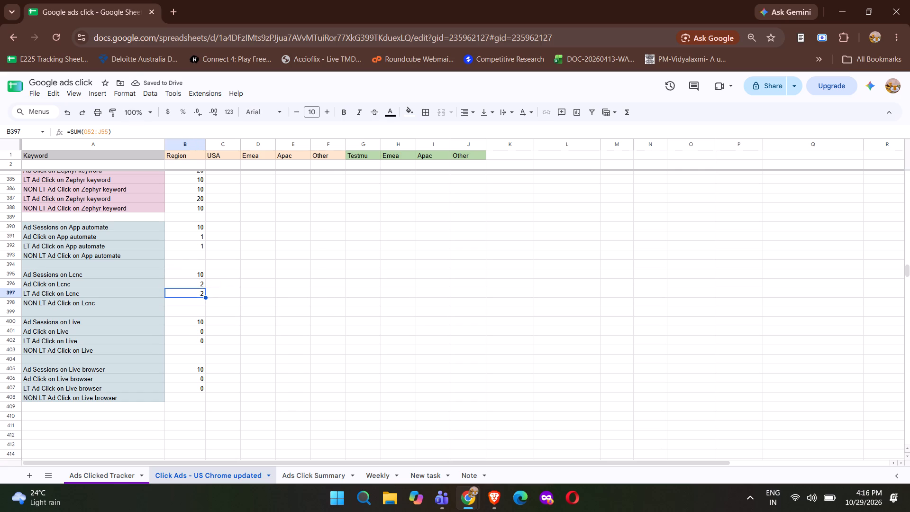
left_click(209, 294)
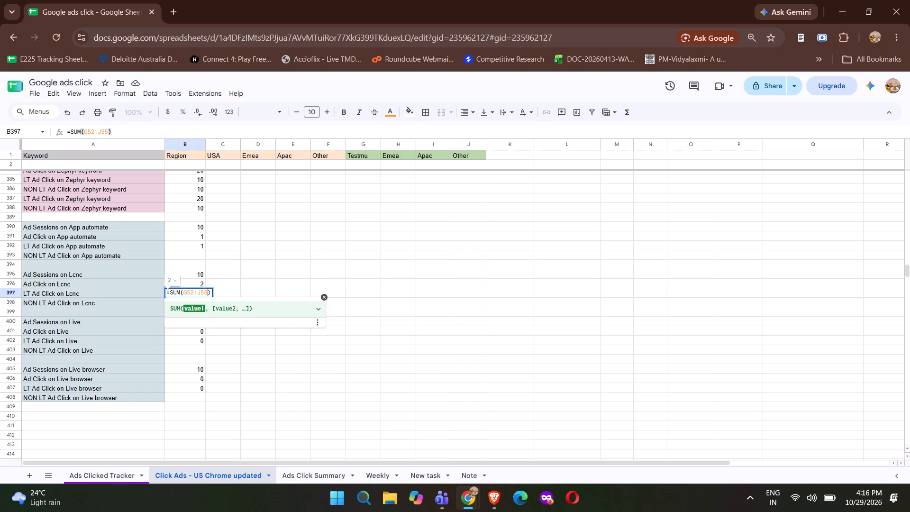
key("BackSpace")
key("2")
key("Return")
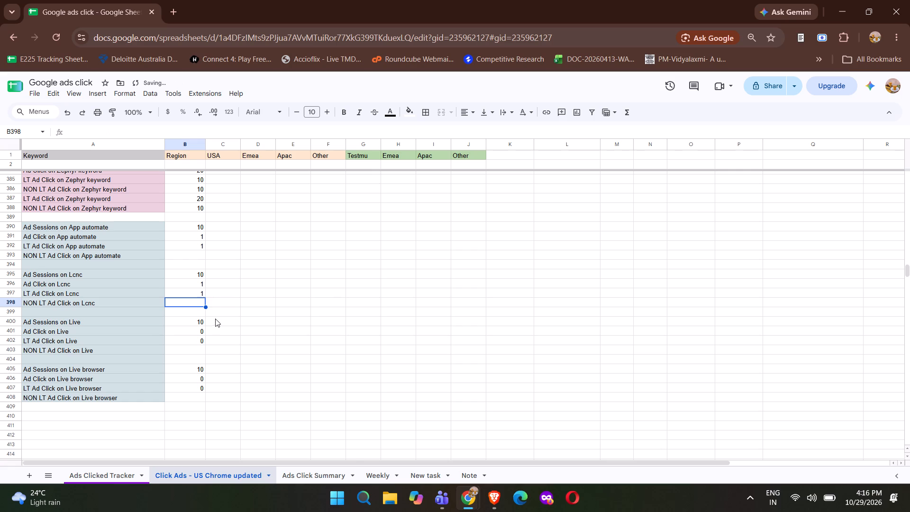
Correct the LT Ad Click on Live formula (B402) to sum the Live Testmu ads cells G54:J54.
double_click(193, 341)
left_click(193, 341)
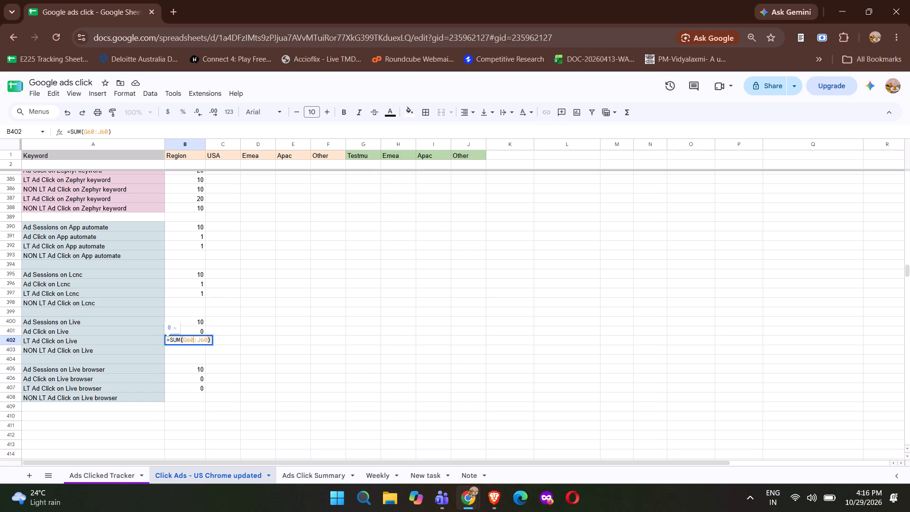
key("BackSpace")
key("BackSpace")
type("54")
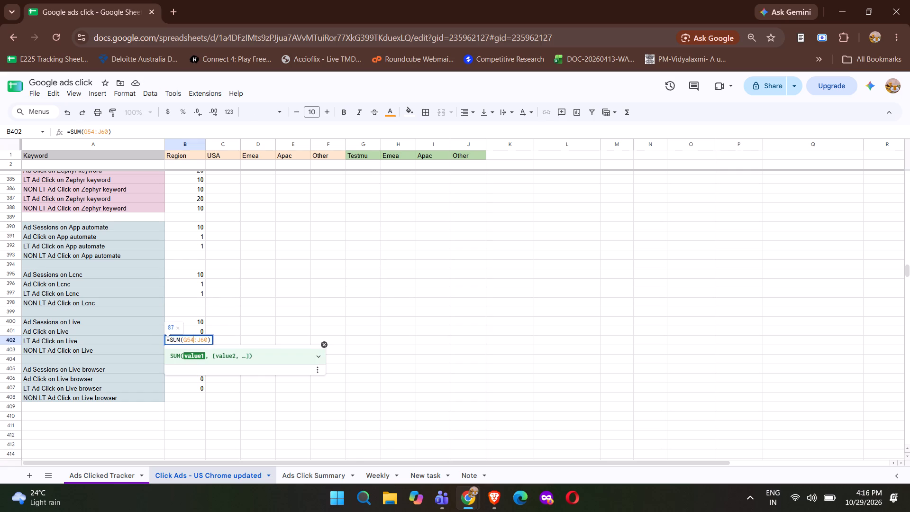
left_click(207, 341)
key("BackSpace")
key("BackSpace")
type("54")
key("Return")
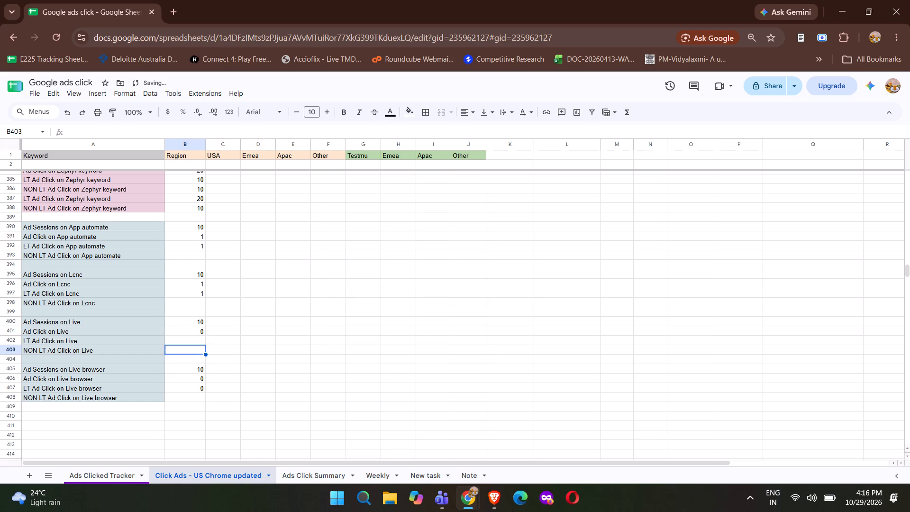
Change the LT Ad Click on Live browser formula (B407) to sum G54:J54.
triple_click(200, 389)
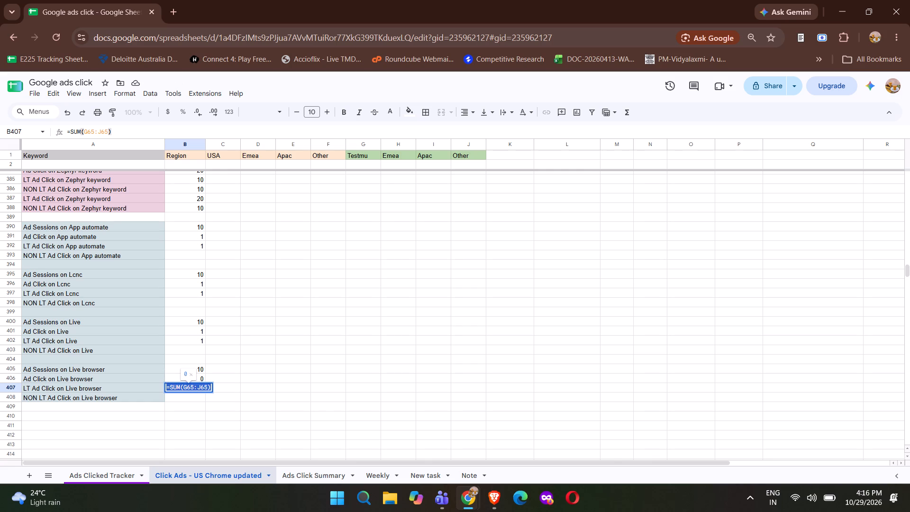
left_click(194, 389)
key("BackSpace")
key("BackSpace")
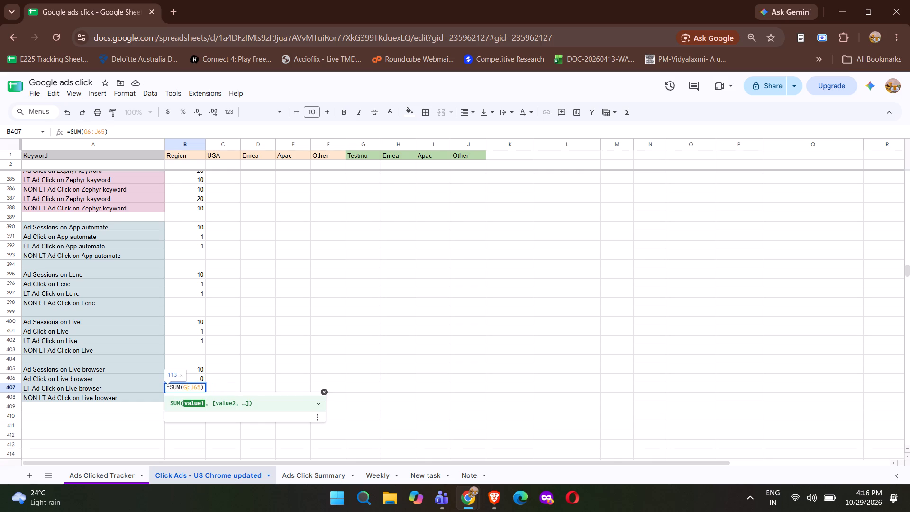
type("54")
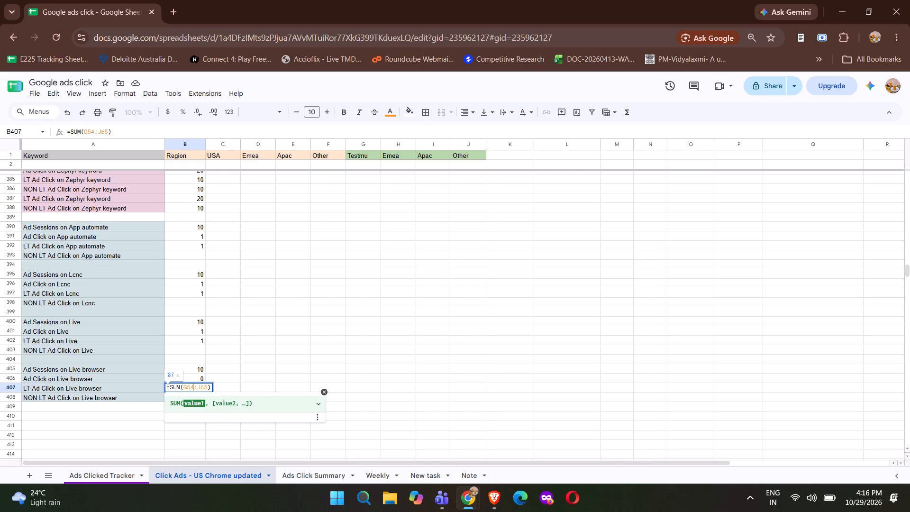
left_click(209, 390)
key("BackSpace")
key("BackSpace")
type("54")
key("Return")
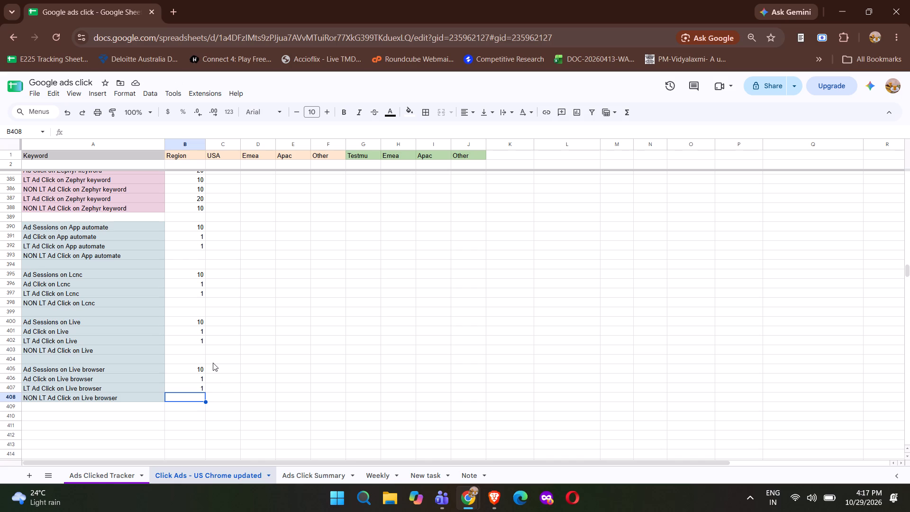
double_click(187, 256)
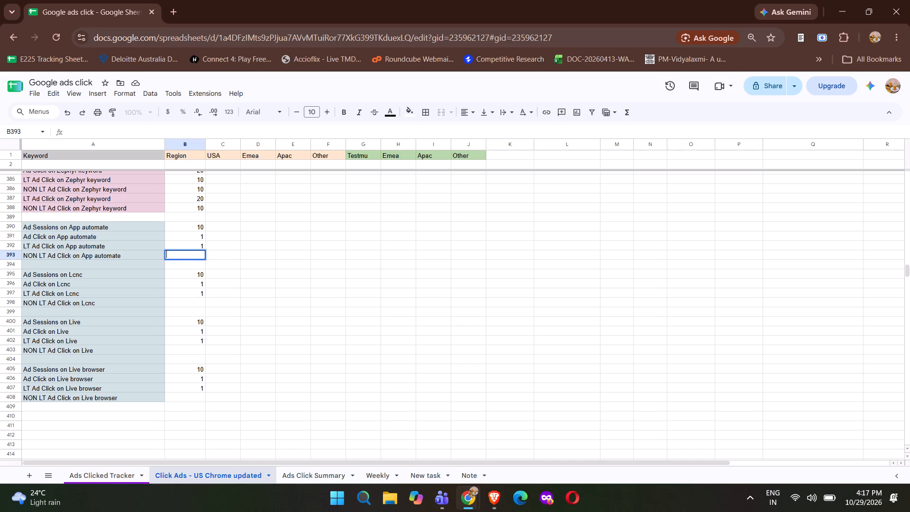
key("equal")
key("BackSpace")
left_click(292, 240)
Clear all session and ads values from sauce labs through Live Browser, cells C31:J56.
scroll(292, 240, "up", 9)
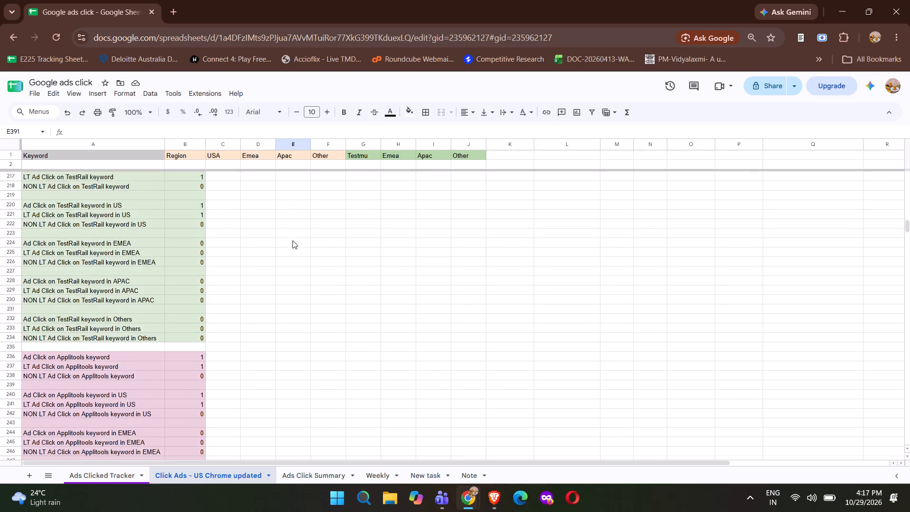
scroll(292, 240, "up", 5)
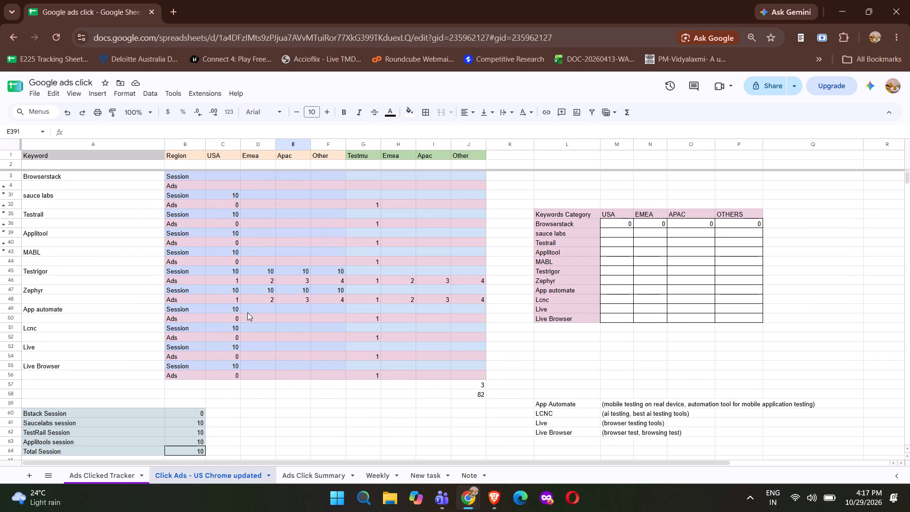
left_click(230, 194)
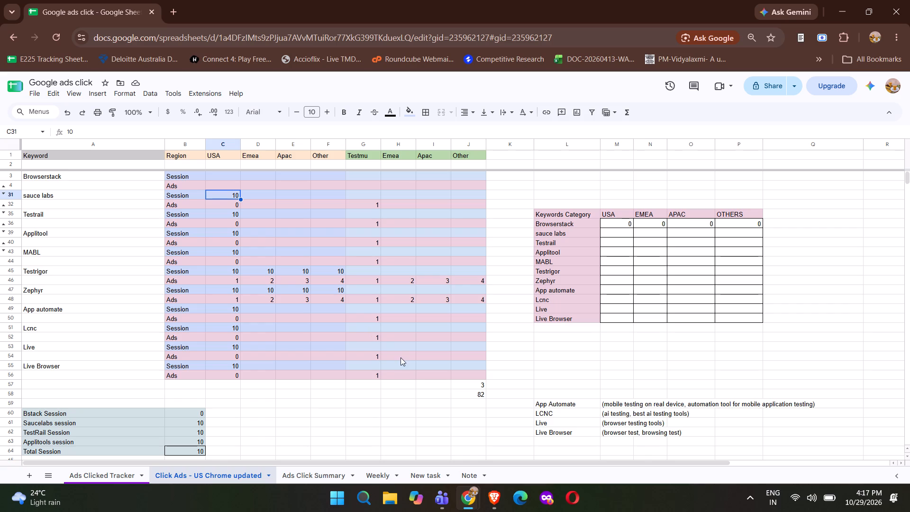
left_click(463, 375, "shift")
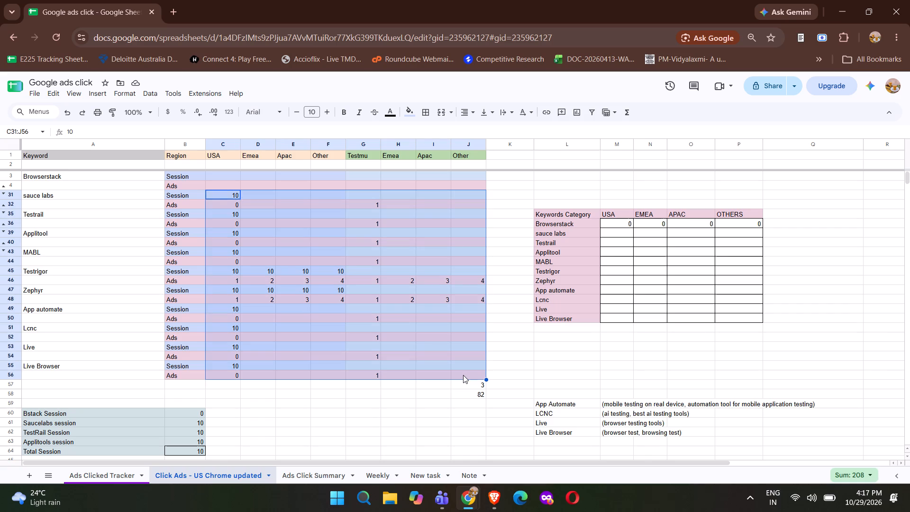
key("BackSpace")
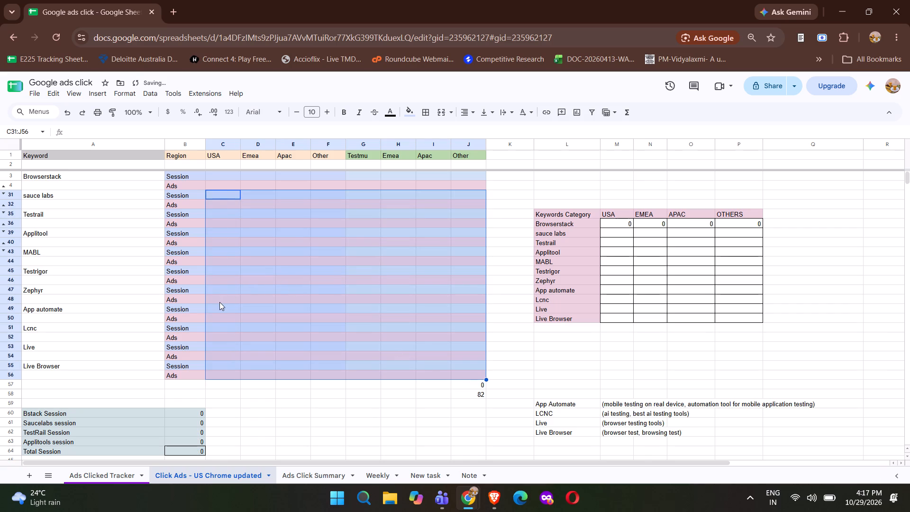
Enter 10 App automate sessions for each of USA, Emea, Apac and Other in C49:F49.
left_click(220, 304)
left_click(218, 306)
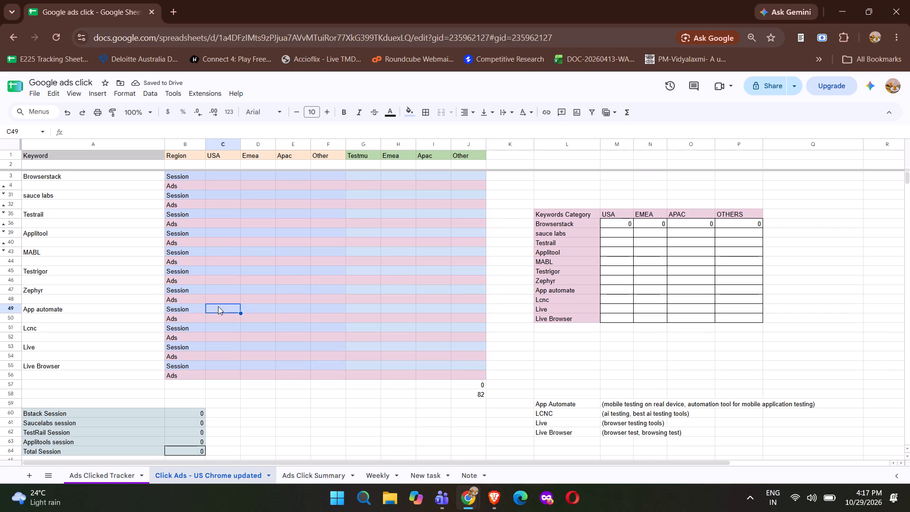
type("10")
key("Tab")
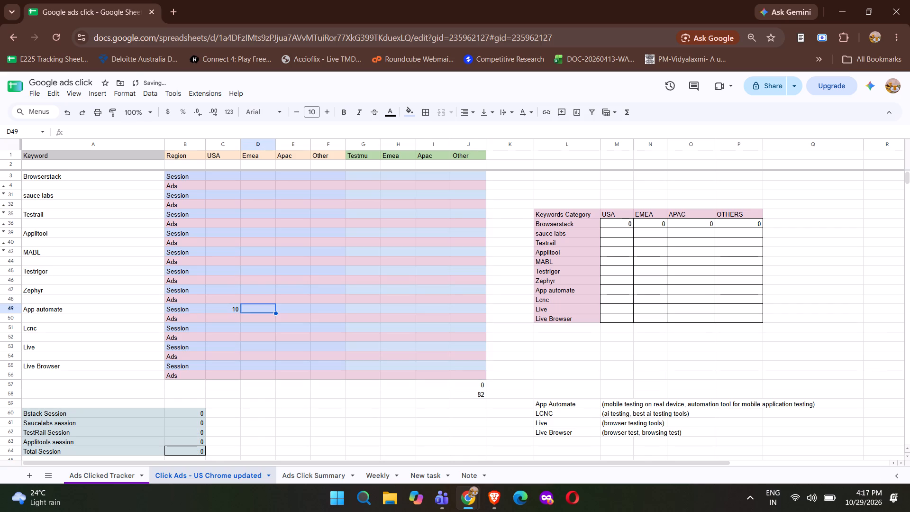
type("10")
key("Tab")
type("10")
key("Tab")
type("10")
key("Tab")
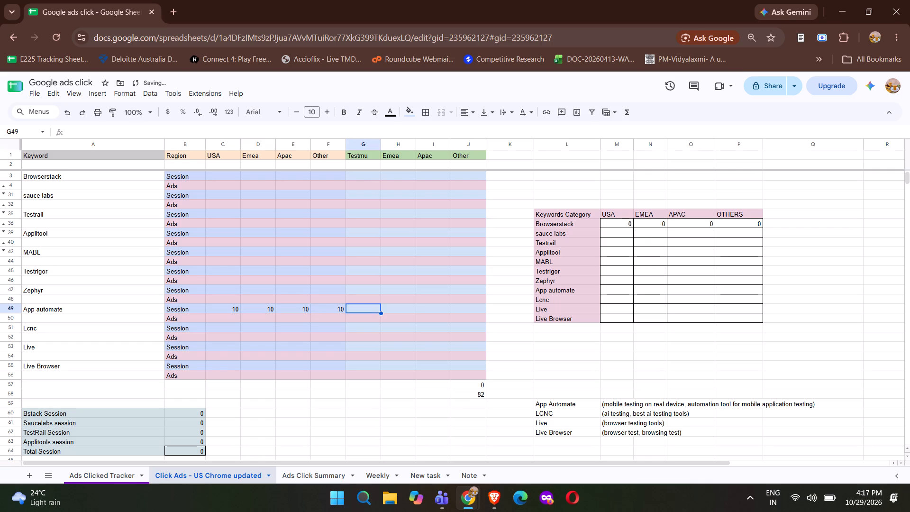
Enter App automate ads values 1, 2, 3 and 4 for Testmu, Emea, Apac and Other in G50:J50.
left_click(371, 316)
key("1")
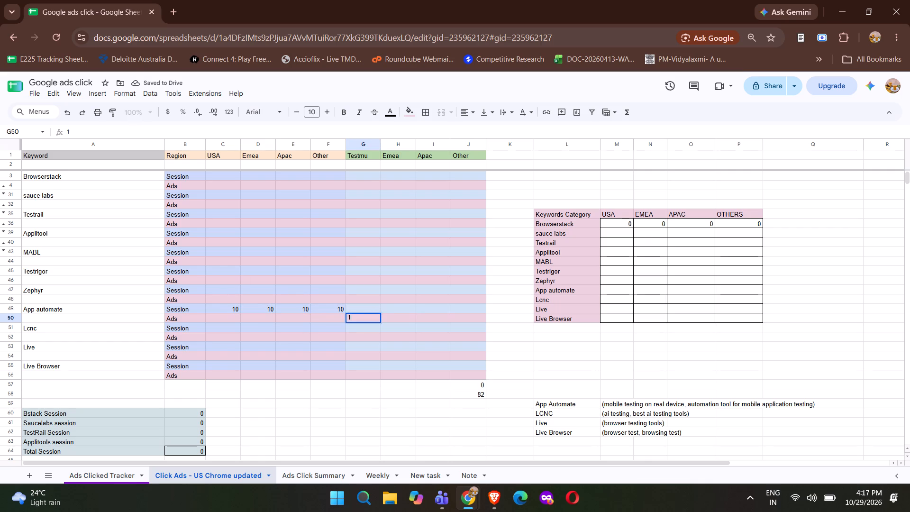
key("Tab")
key("2")
key("Tab")
key("3")
key("Tab")
key("4")
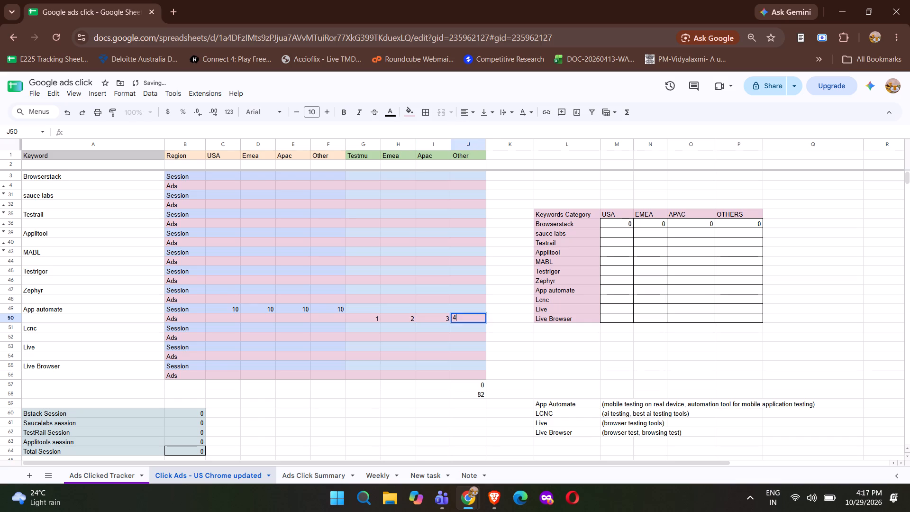
key("Tab")
Enter 10 App automate ads for each of USA, Emea, Apac and Other in C50:F50.
left_click(235, 319)
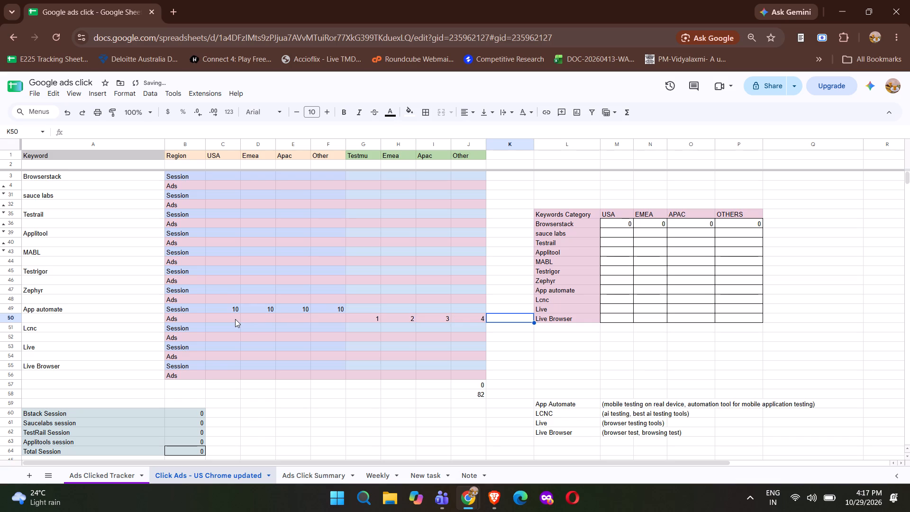
type("10")
key("Tab")
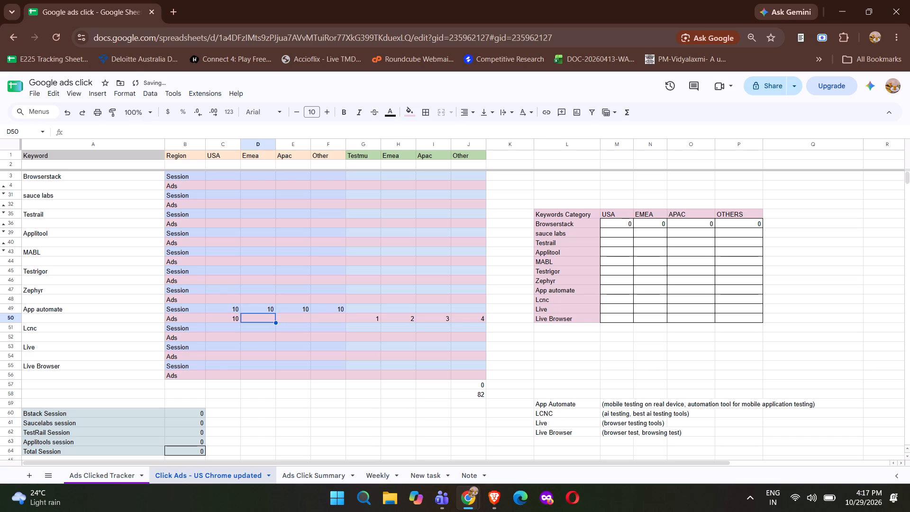
type("10")
key("Tab")
type("10")
key("Tab")
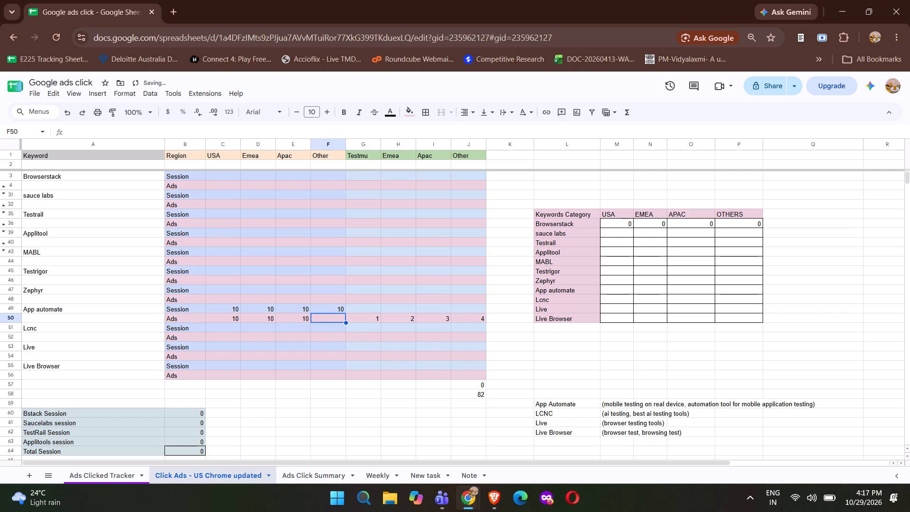
type("10")
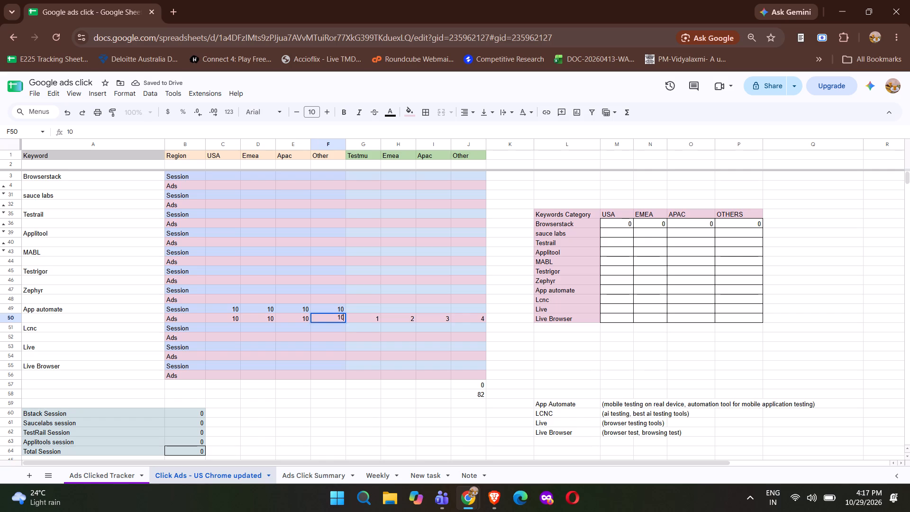
key("Return")
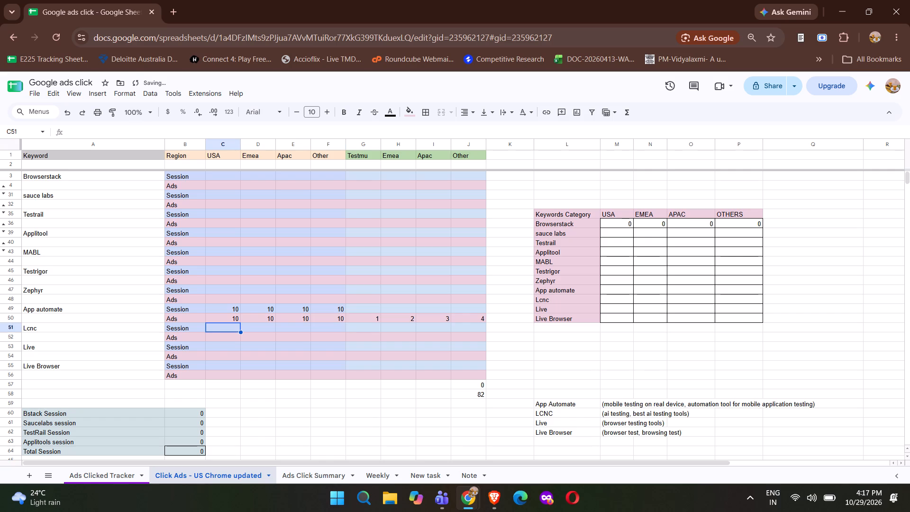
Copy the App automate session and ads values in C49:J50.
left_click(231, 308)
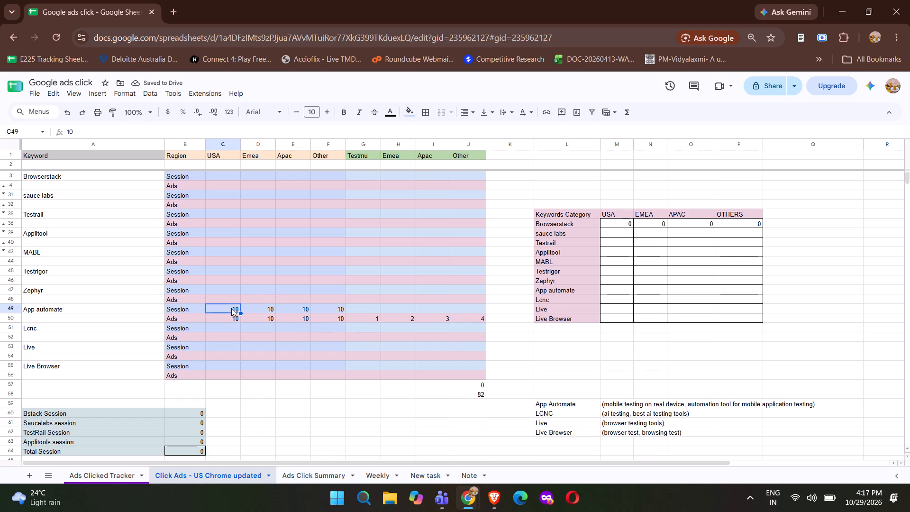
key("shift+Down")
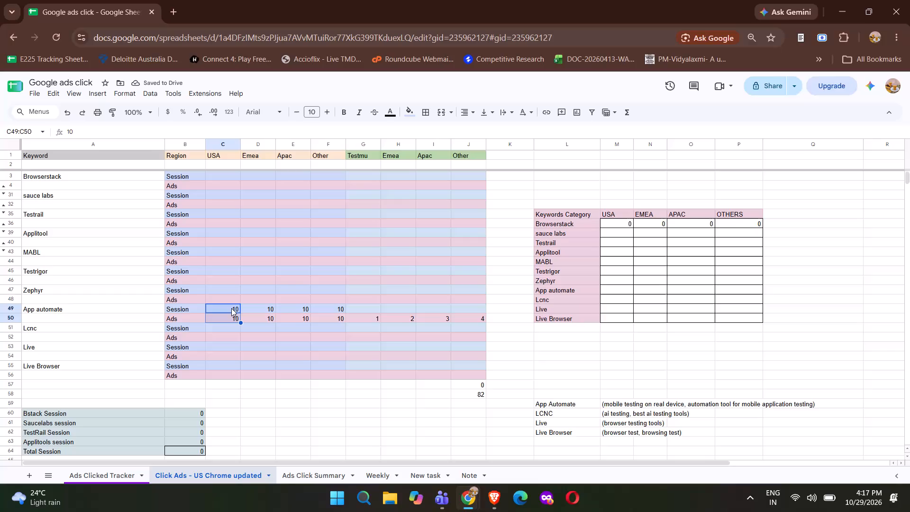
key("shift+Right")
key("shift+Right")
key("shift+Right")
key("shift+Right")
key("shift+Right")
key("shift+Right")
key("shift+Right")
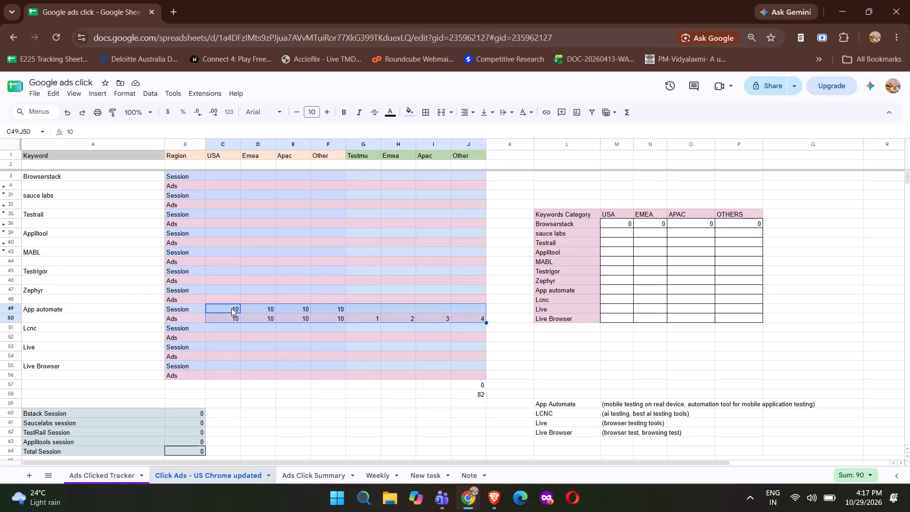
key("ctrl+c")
Enter a NON LT Ad Click on App automate formula in B393 that sums the ads cells C50:F50.
scroll(191, 326, "down", 2)
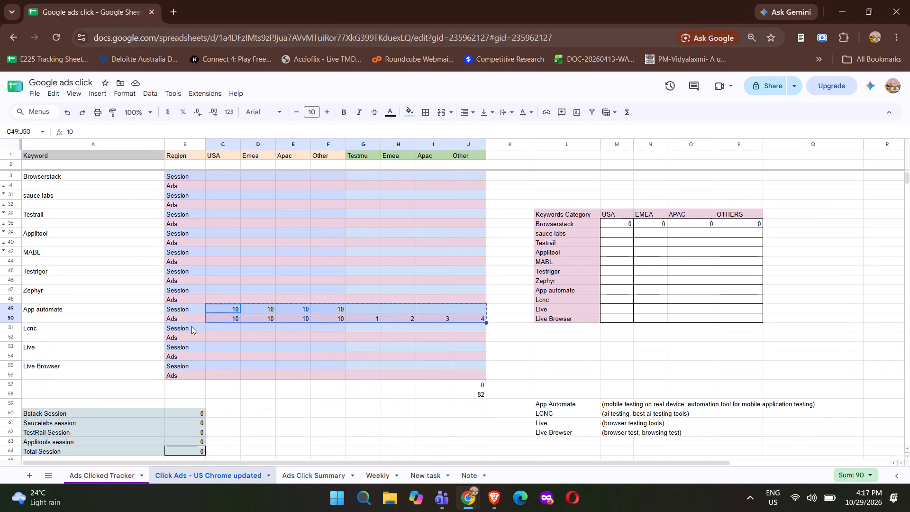
scroll(191, 326, "down", 8)
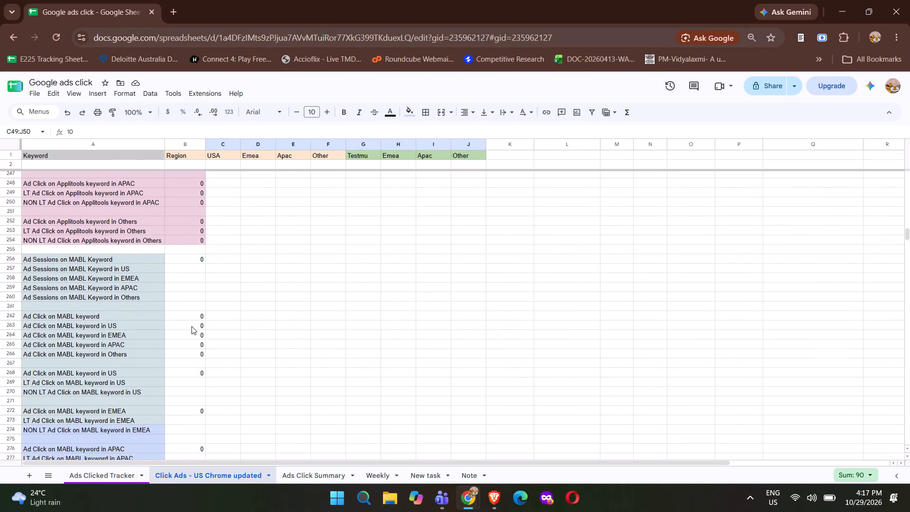
scroll(191, 326, "down", 8)
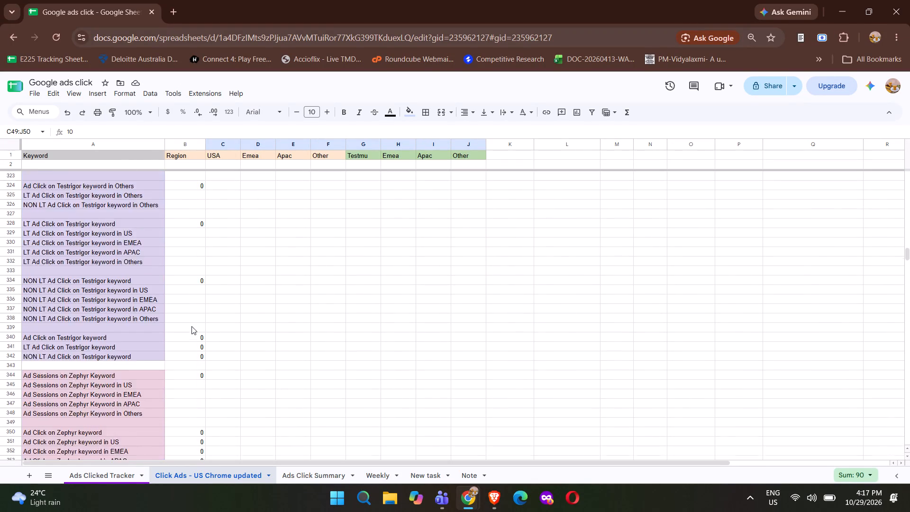
scroll(191, 326, "down", 3)
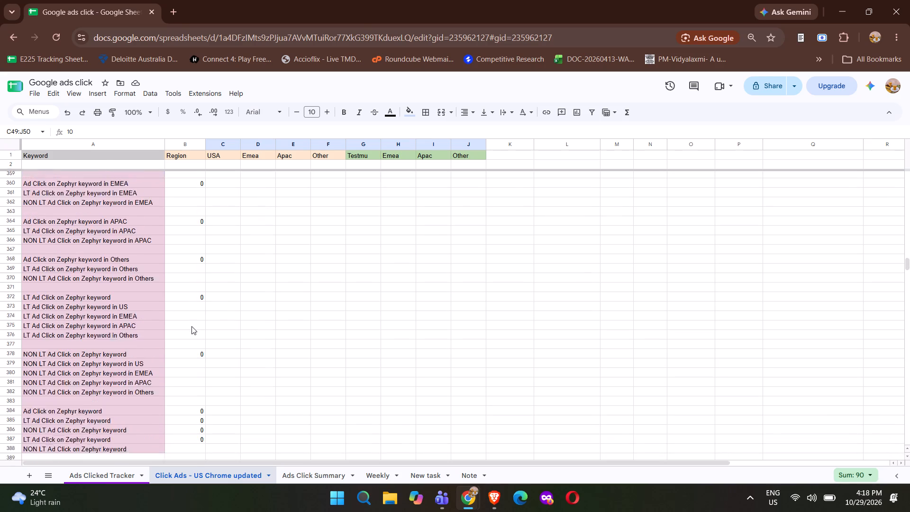
scroll(191, 326, "down", 2)
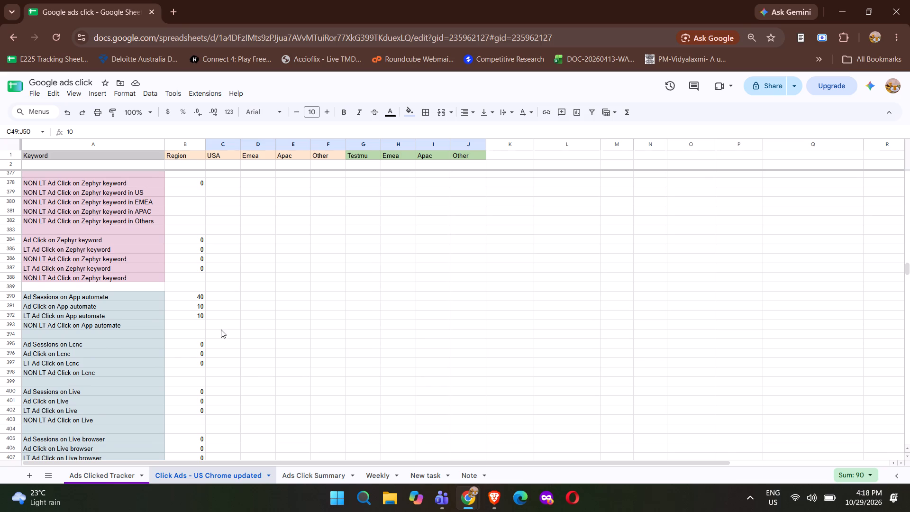
double_click(202, 323)
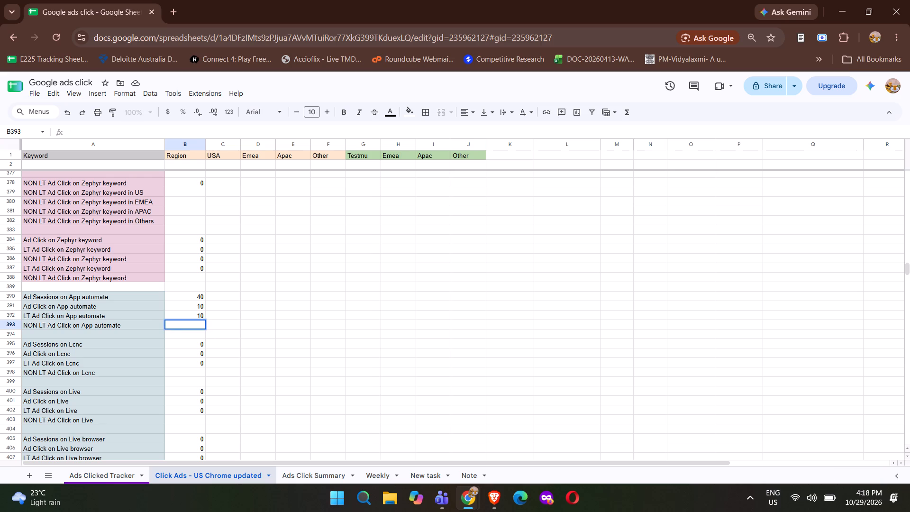
type("=sum")
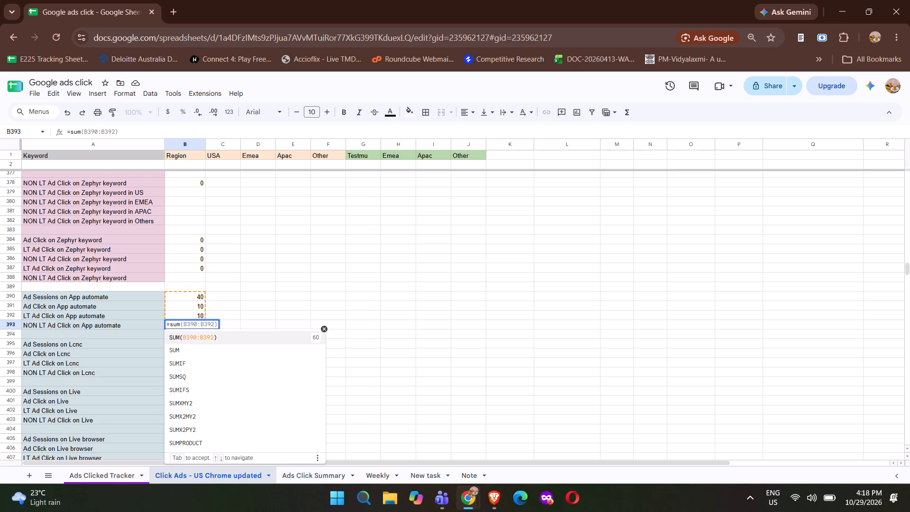
key("Down")
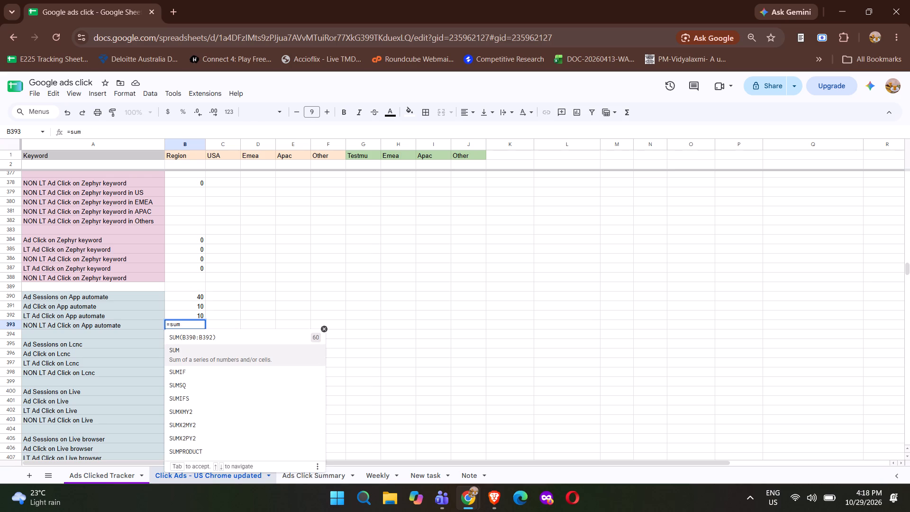
key("Return")
scroll(246, 274, "up", 8)
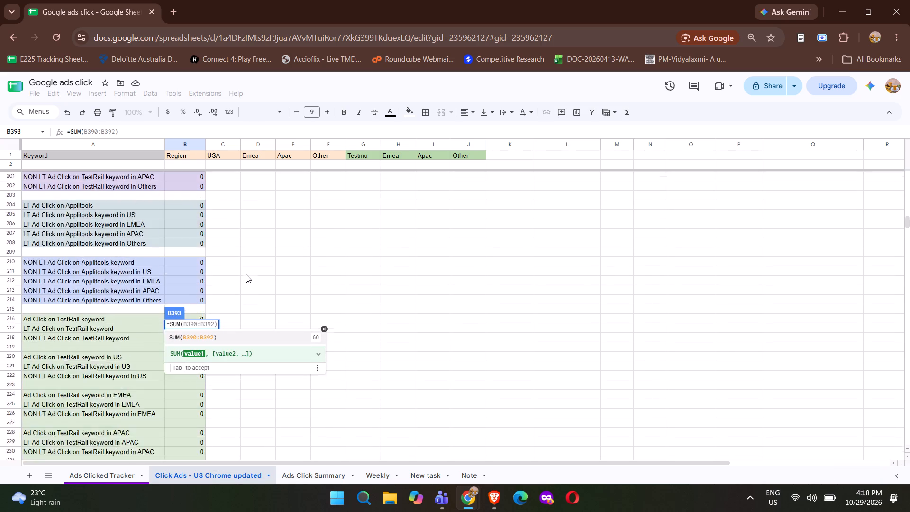
scroll(246, 274, "up", 4)
scroll(246, 274, "down", 1)
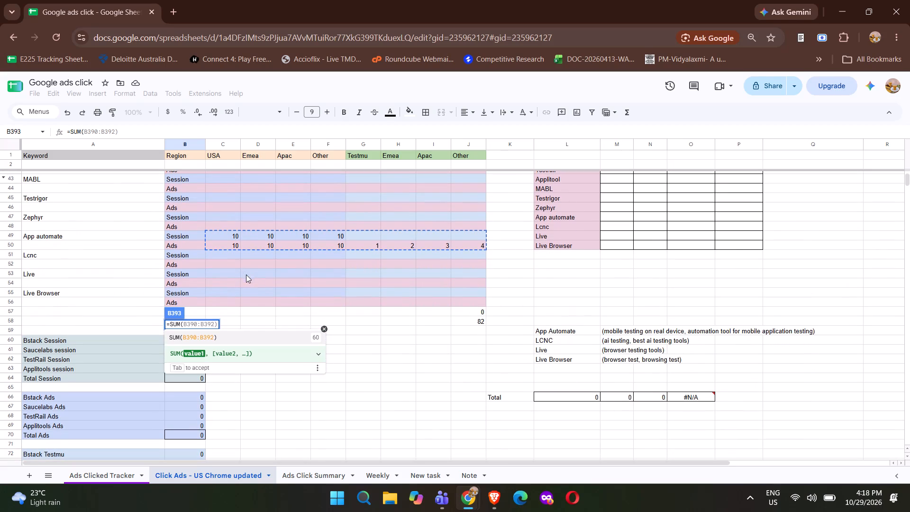
left_click(230, 245)
key("shift+Right")
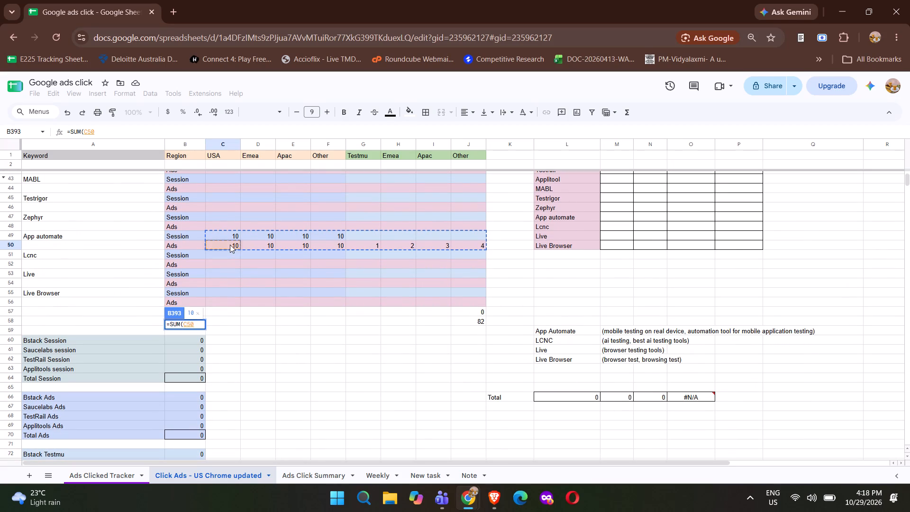
key("shift+Right")
key("shift+Right")
key("Return")
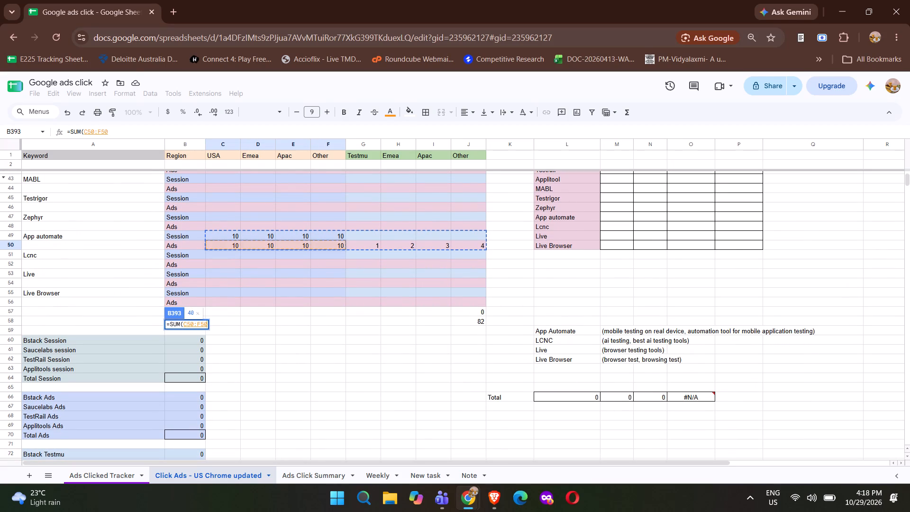
Copy the B393 formula into the NON LT Ad Click cells for Lcnc (B398), Live (B403) and Live browser (B408).
scroll(230, 245, "down", 3)
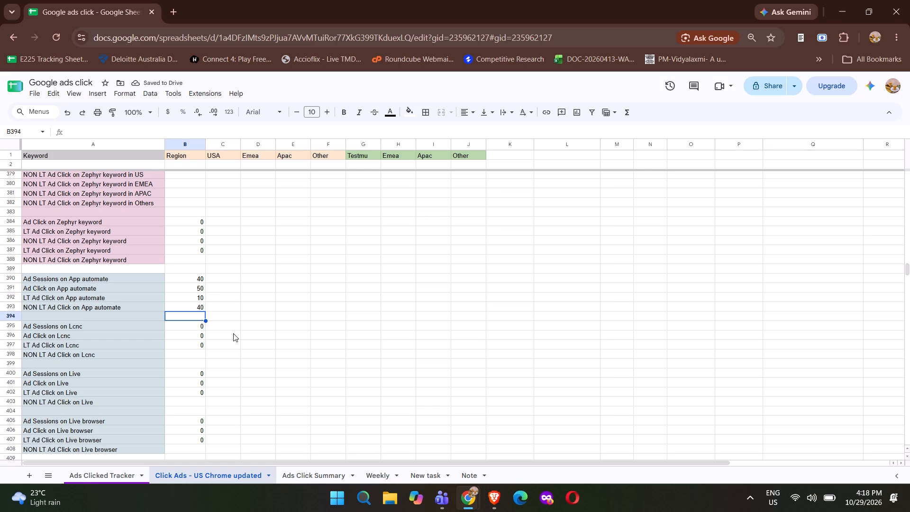
left_click(191, 325)
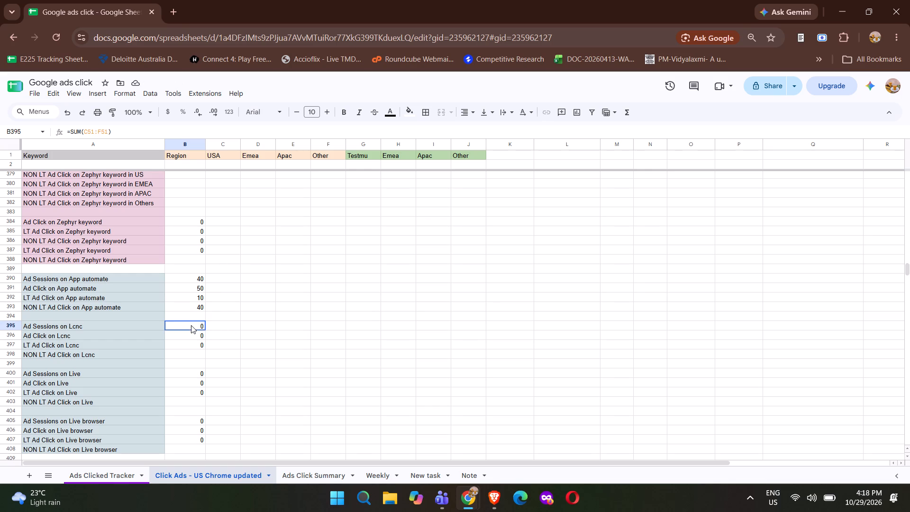
left_click(178, 307)
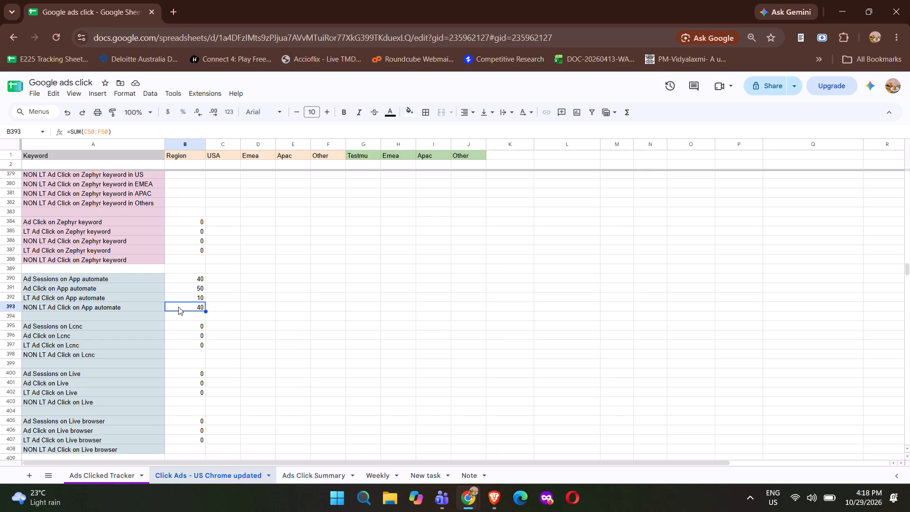
key("ctrl+c")
left_click(185, 355)
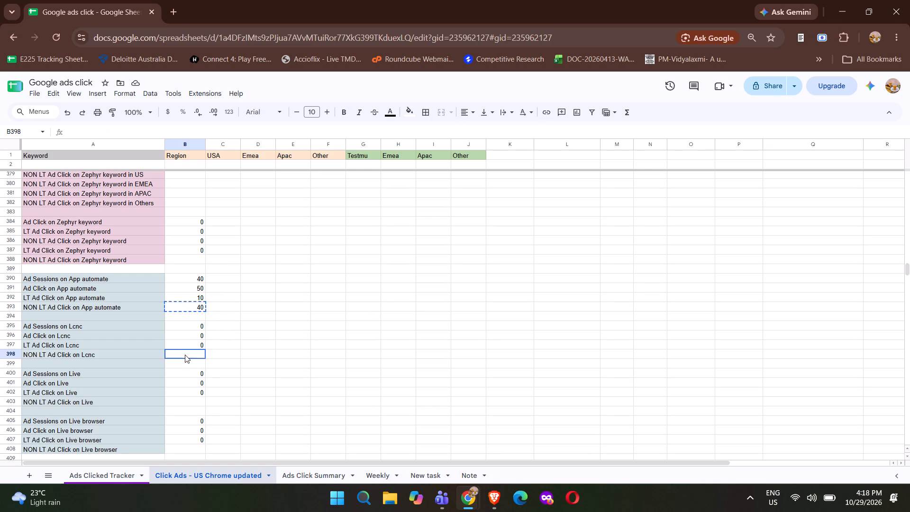
key("ctrl+v")
left_click(191, 402)
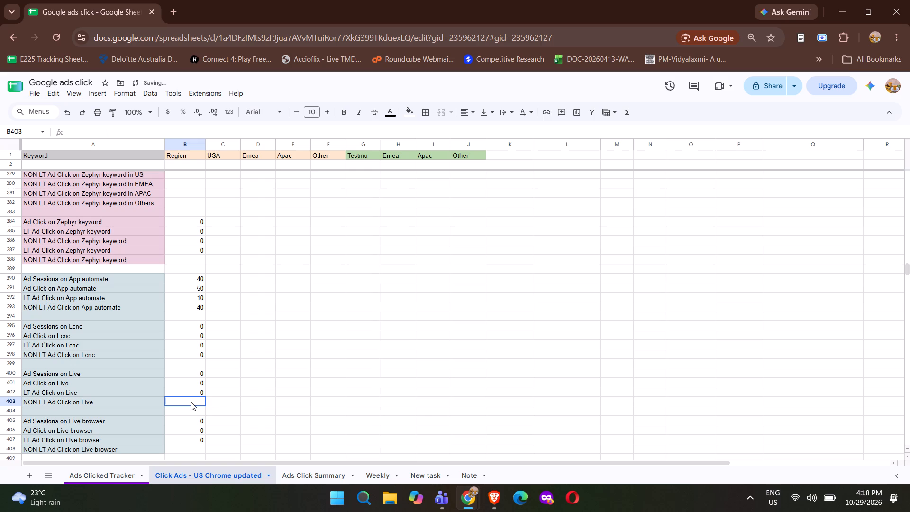
key("ctrl+v")
left_click(193, 450)
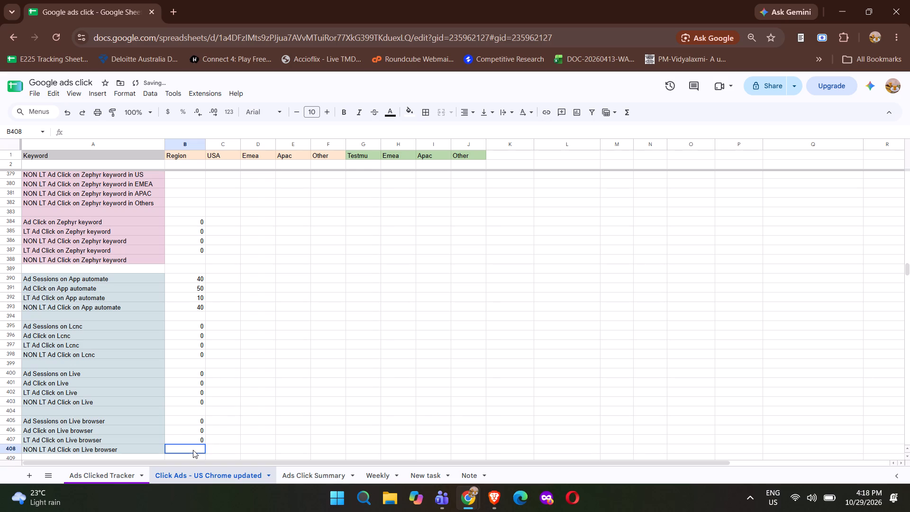
key("ctrl+v")
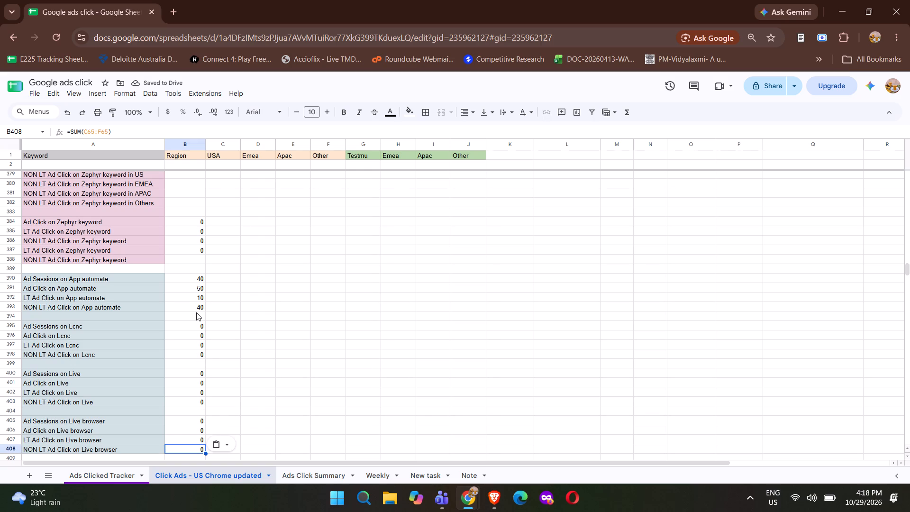
Change the NON LT Ad Click on Lcnc formula in B398 to =SUM(C52:F52).
left_click(196, 311)
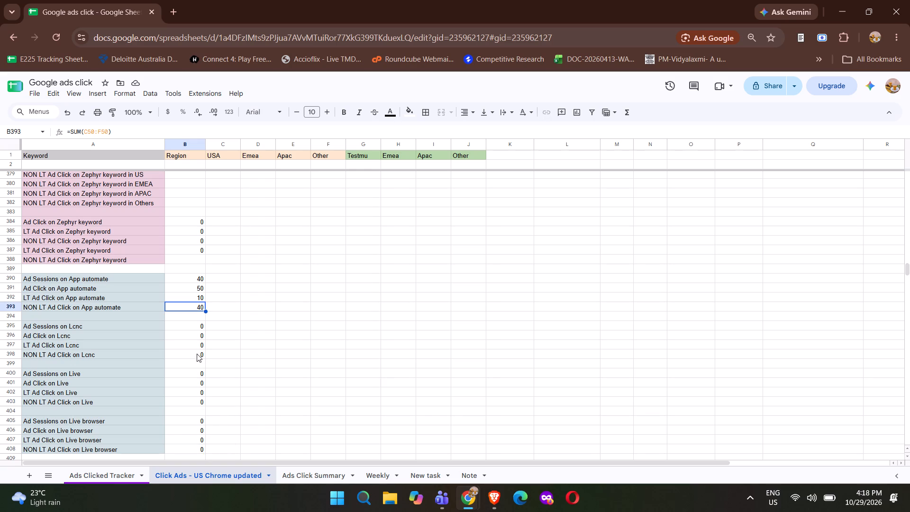
double_click(197, 354)
left_click(193, 355)
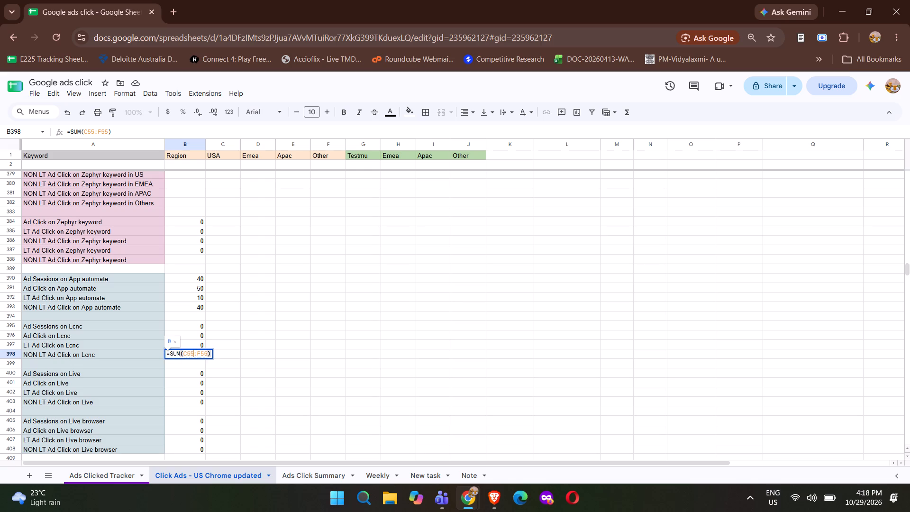
key("BackSpace")
key("2")
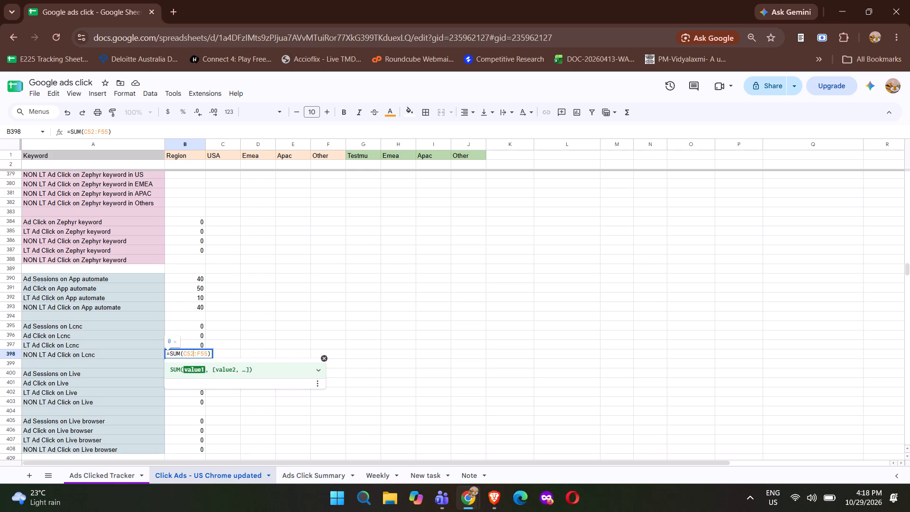
key("Tab")
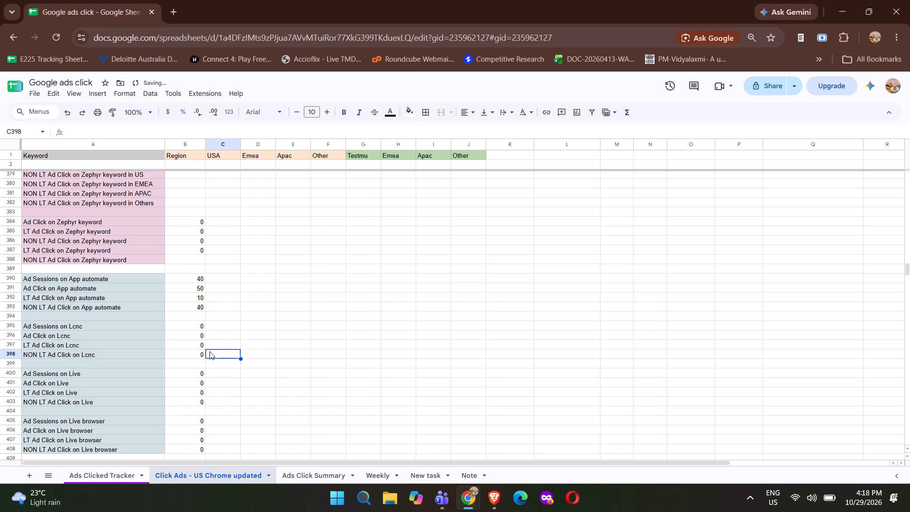
double_click(201, 353)
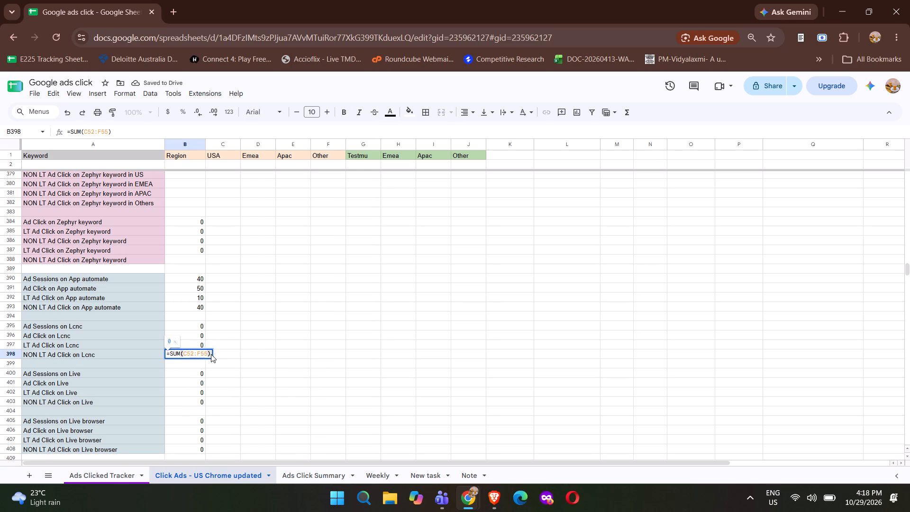
left_click(209, 353)
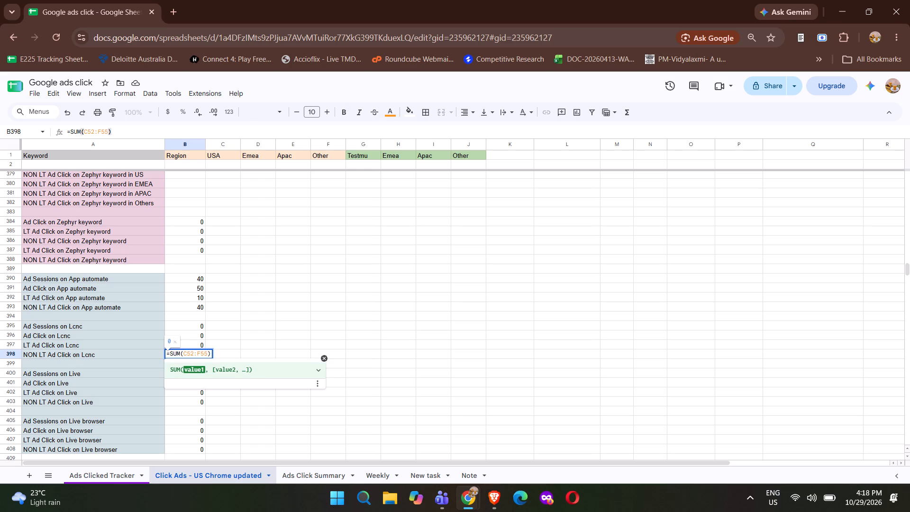
key("BackSpace")
key("2")
key("Return")
Change the NON LT Ad Click on Live formula in B403 to =SUM(C54:F543).
scroll(214, 360, "down", 2)
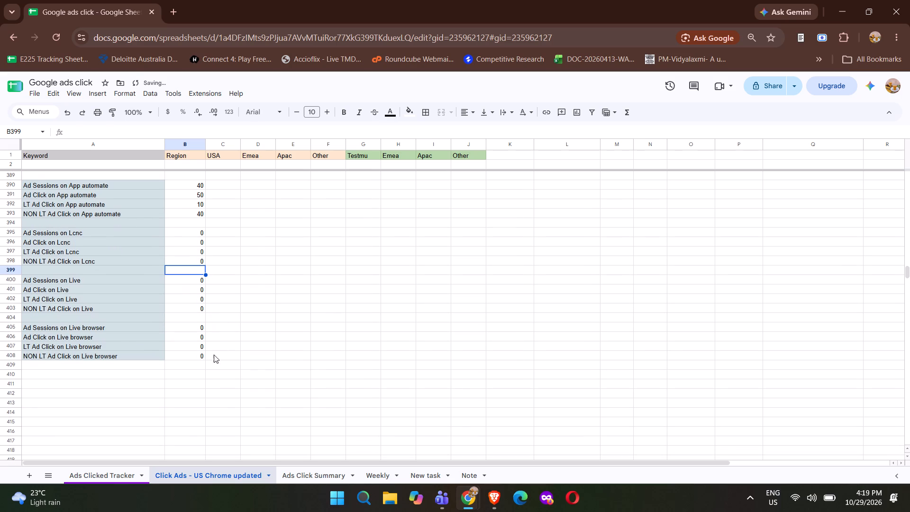
double_click(194, 308)
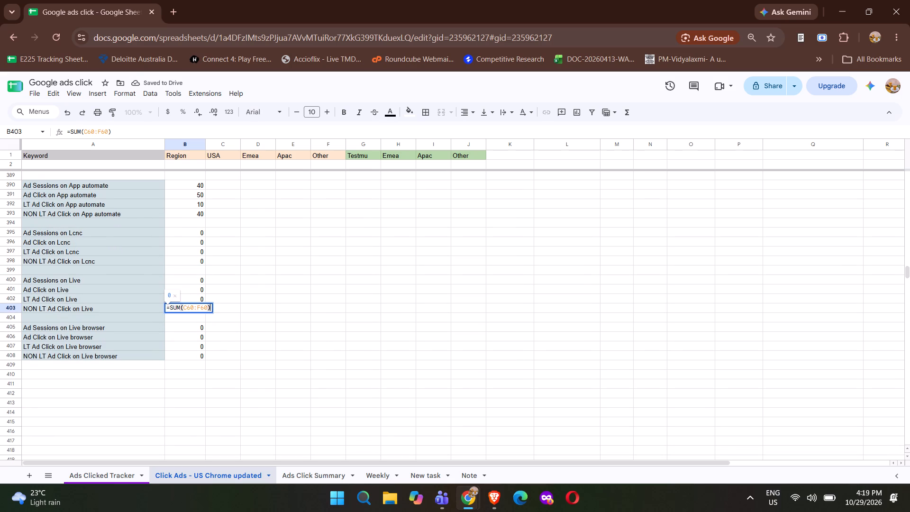
left_click(195, 310)
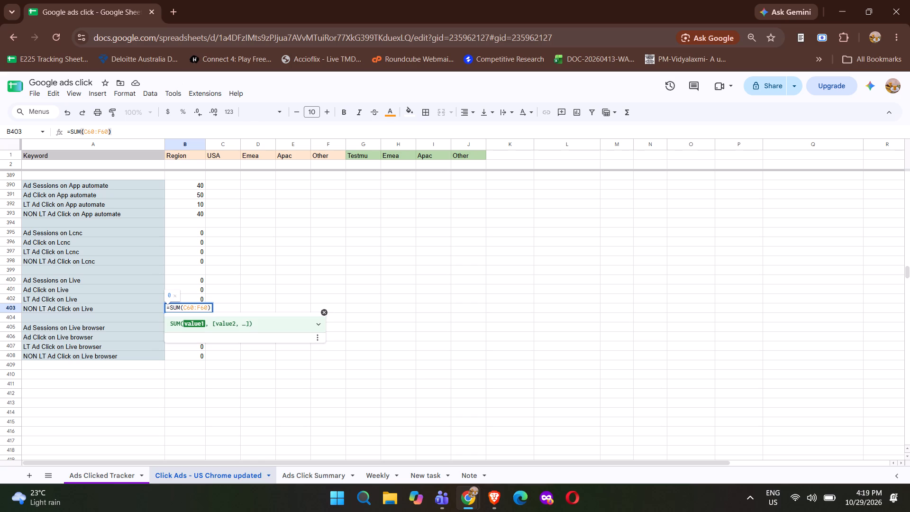
key("BackSpace")
key("BackSpace")
type("54")
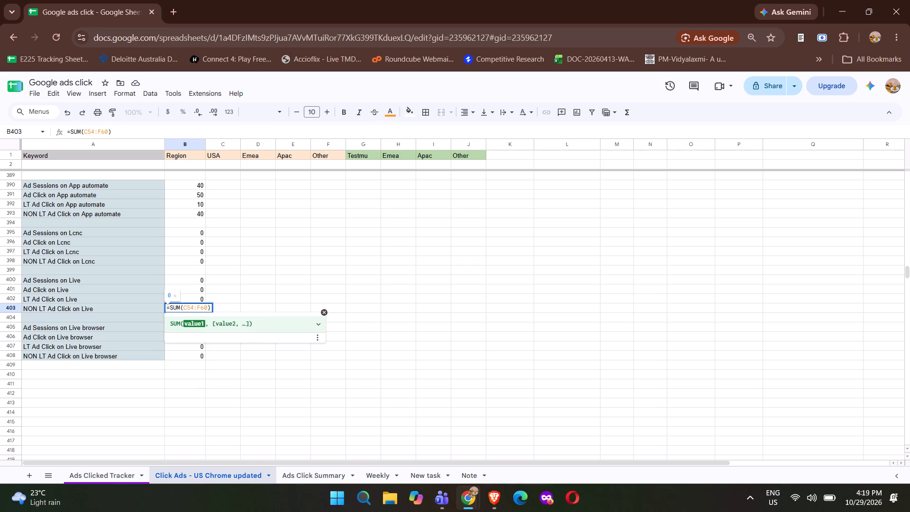
left_click(209, 306)
key("BackSpace")
key("BackSpace")
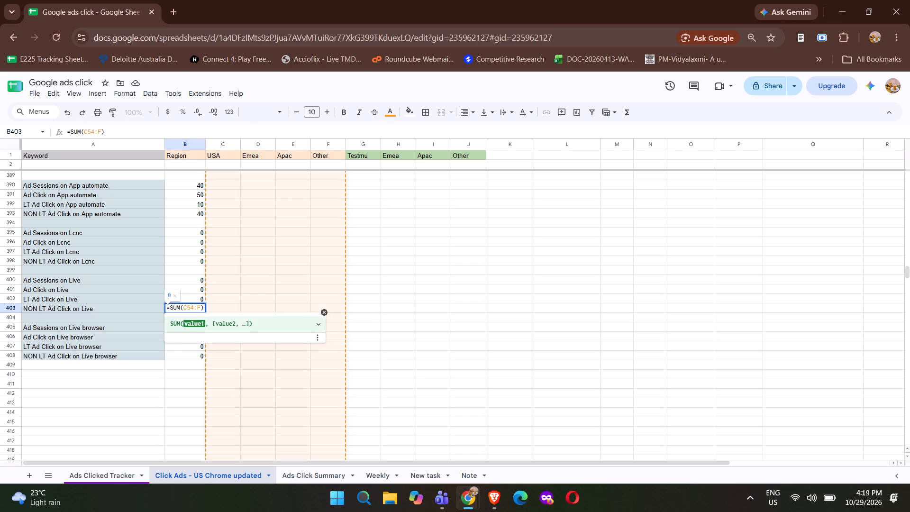
type("54")
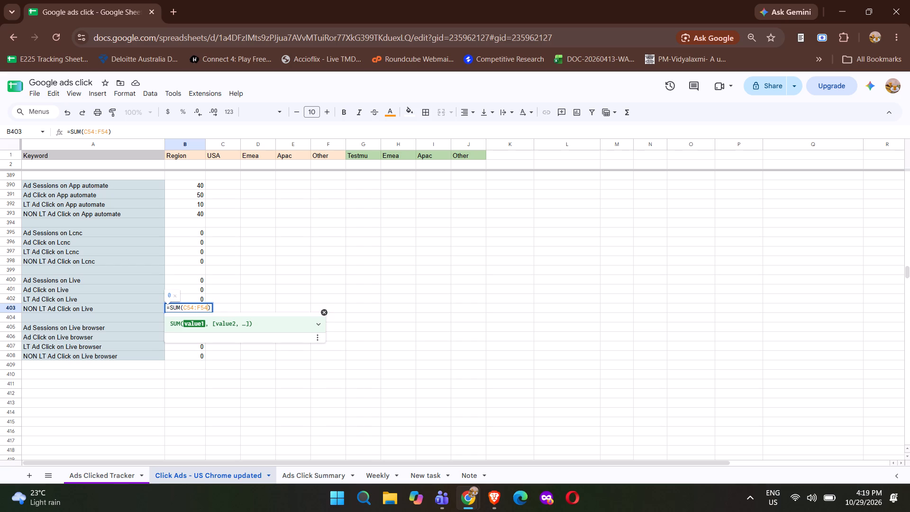
key("3")
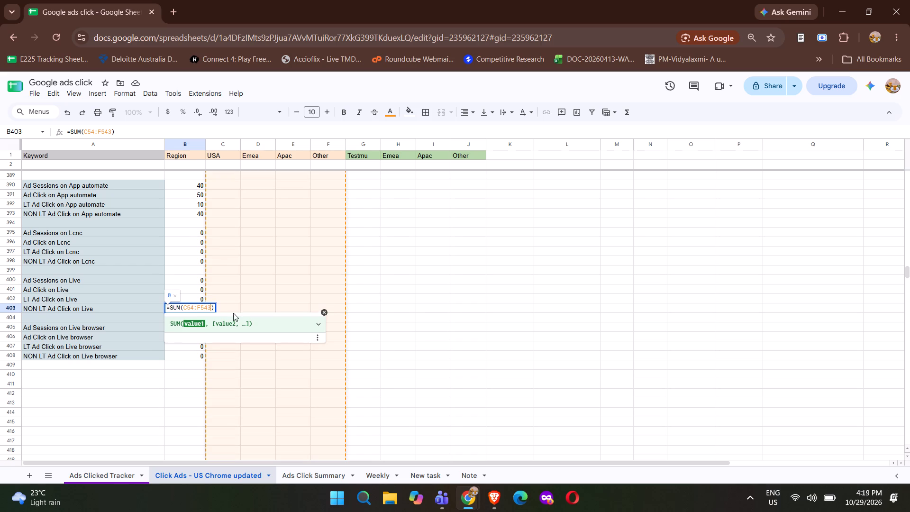
left_click(213, 309)
key("Return")
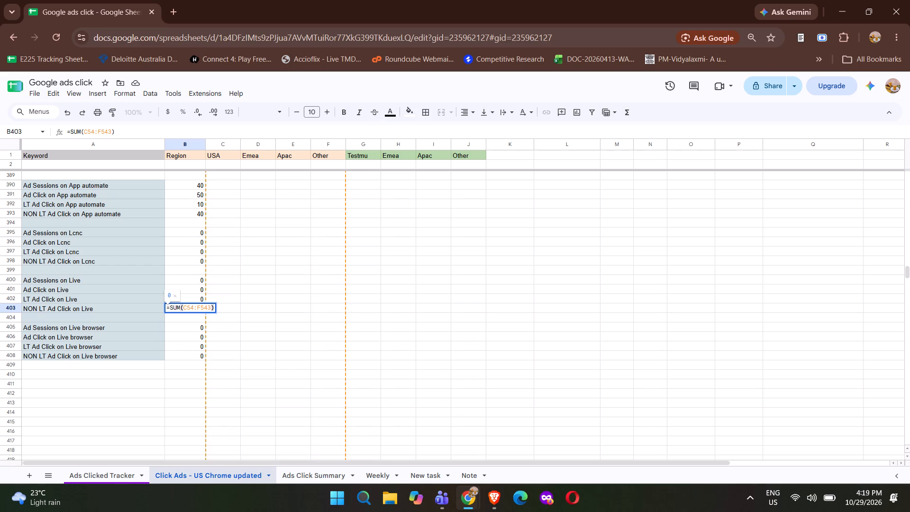
Change the NON LT Ad Click on Live browser formula in B408 to =SUM(C56:F56).
double_click(189, 355)
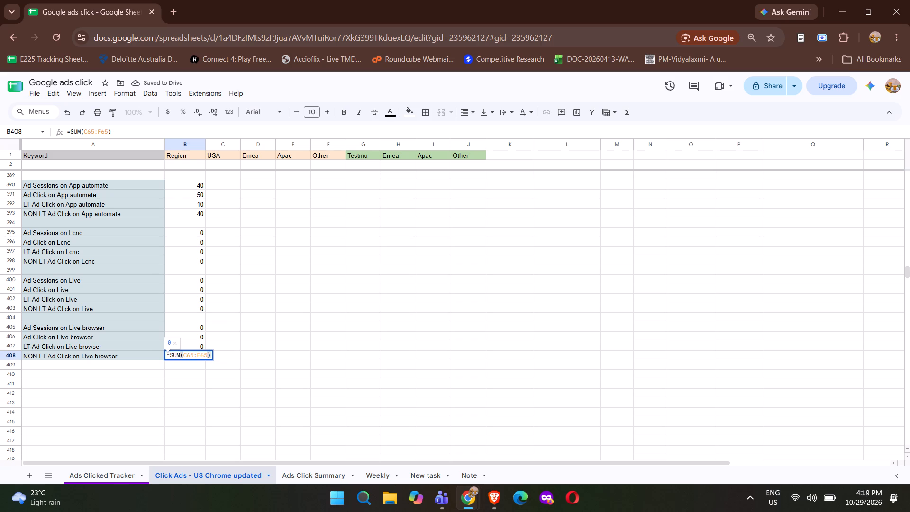
left_click(194, 357)
key("BackSpace")
key("BackSpace")
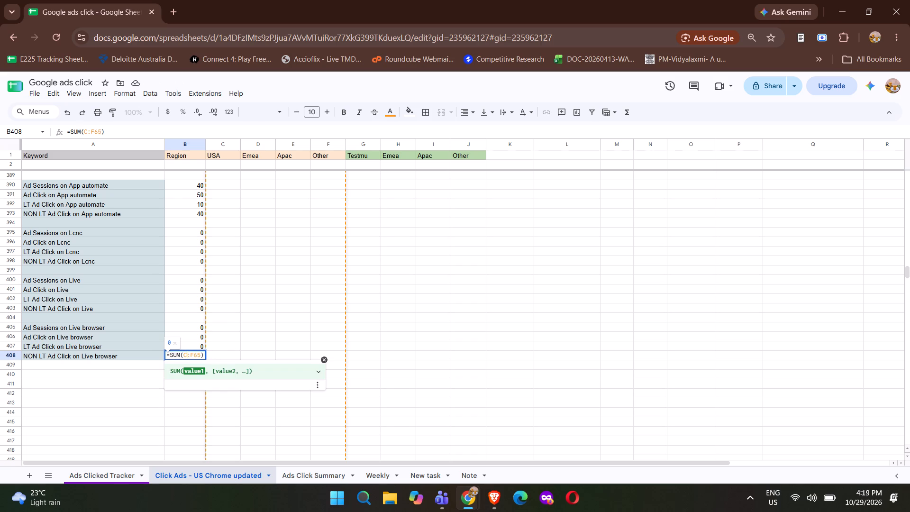
type("56")
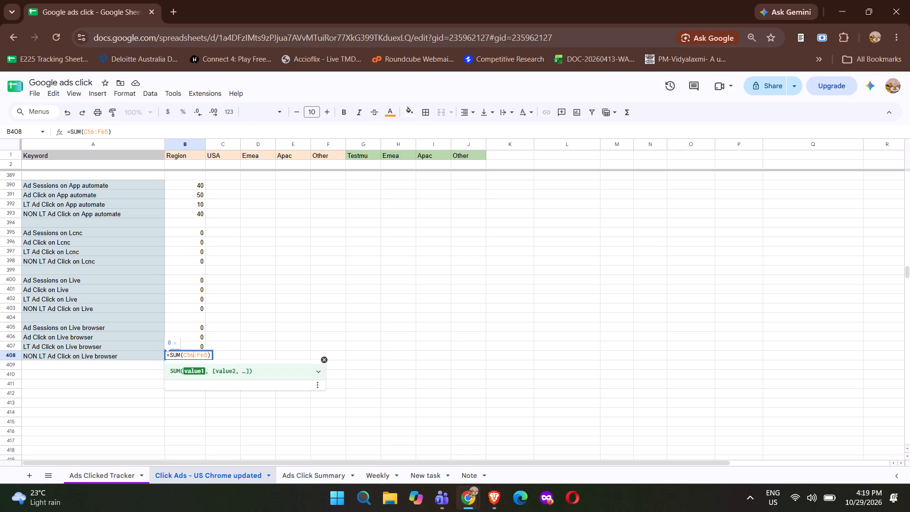
left_click(208, 356)
key("BackSpace")
key("BackSpace")
type("56")
key("Return")
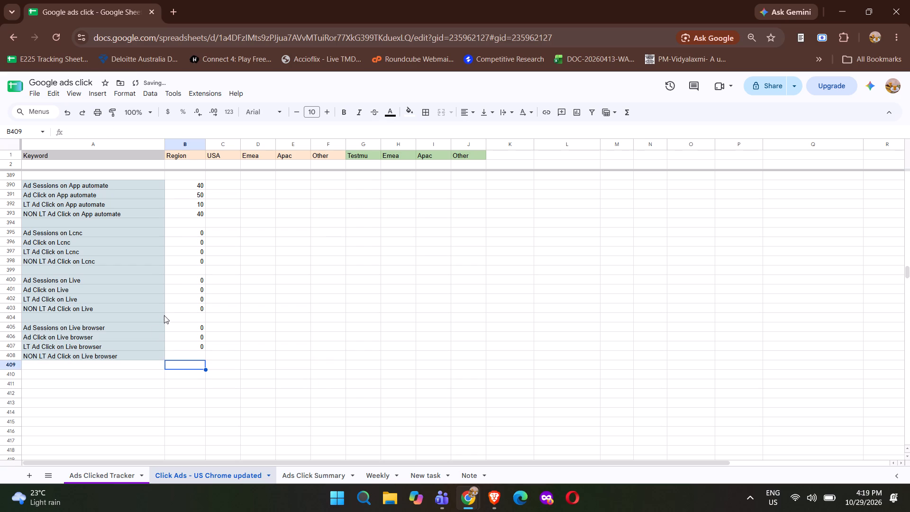
Copy the App automate session and ads values in C49:J50 into the Lcnc rows starting at C51.
scroll(222, 269, "up", 1)
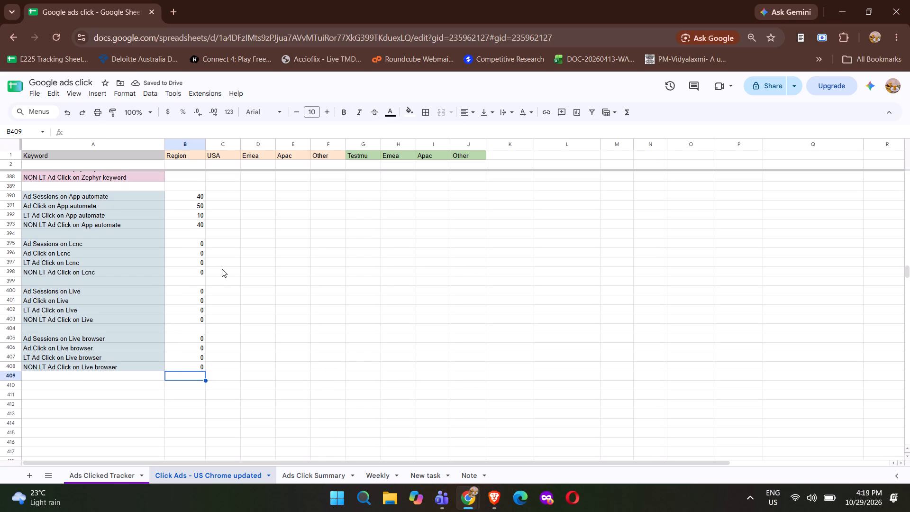
scroll(222, 269, "up", 13)
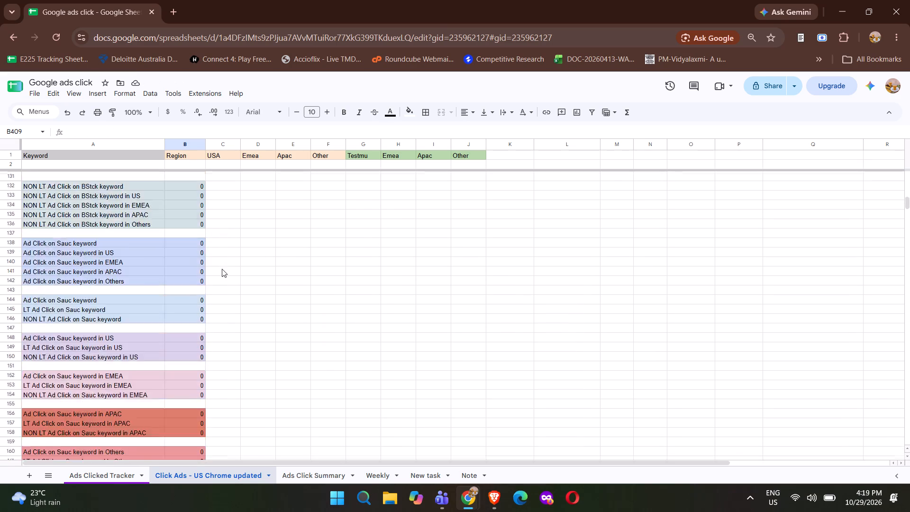
scroll(222, 269, "up", 6)
left_click(227, 306)
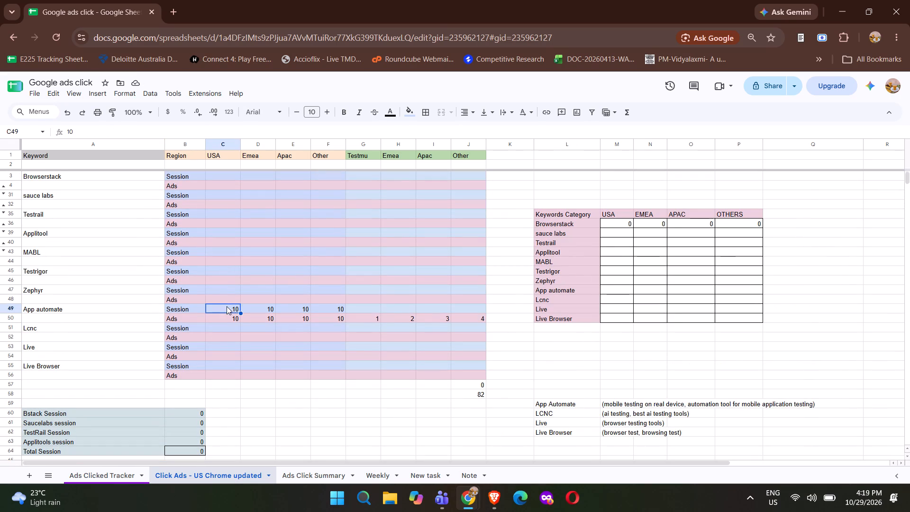
left_click(461, 318, "shift")
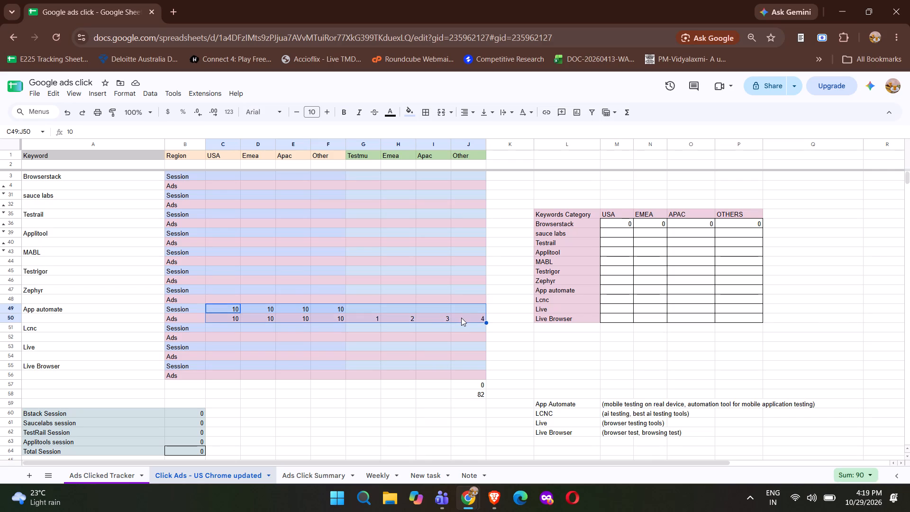
key("ctrl+c")
left_click(236, 328)
key("ctrl+v")
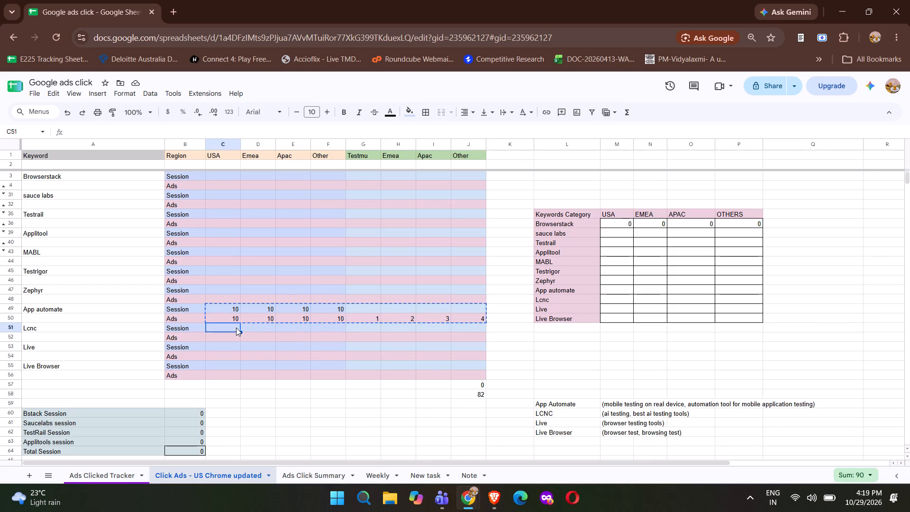
Examine the Lcnc session, Ad Click, LT and NON LT summary results in B395:B398 against the App automate ones.
scroll(249, 375, "down", 5)
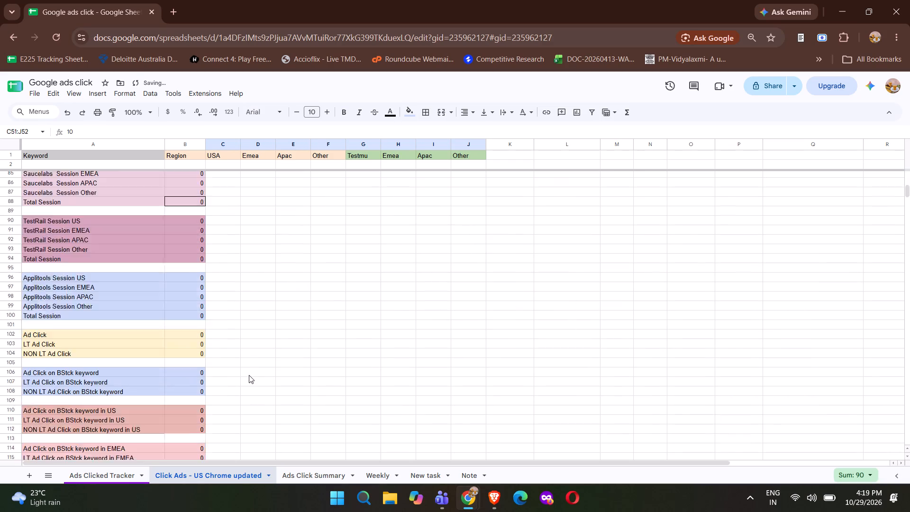
scroll(249, 375, "down", 13)
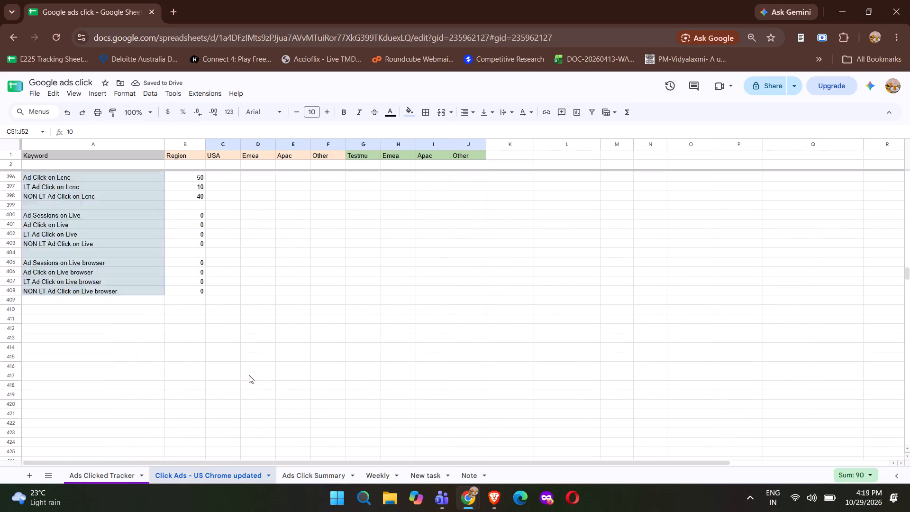
scroll(249, 375, "down", 1)
scroll(249, 375, "up", 7)
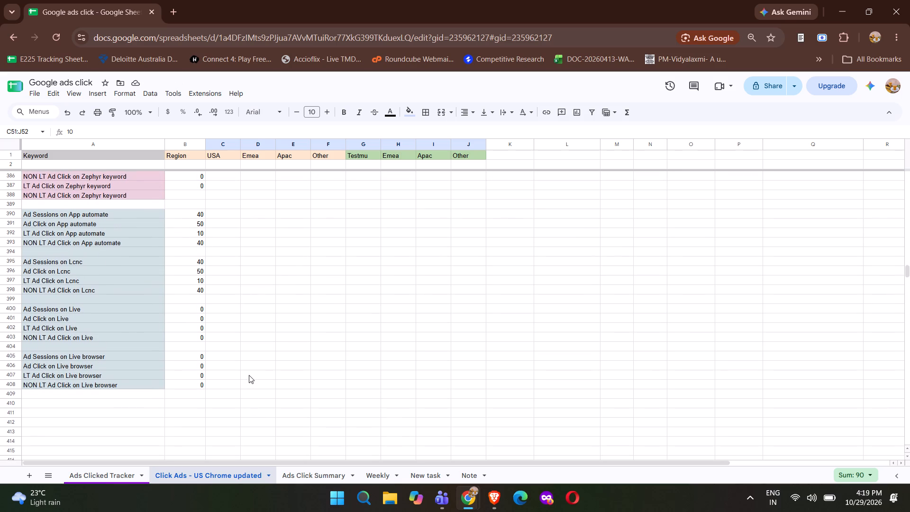
scroll(249, 375, "up", 14)
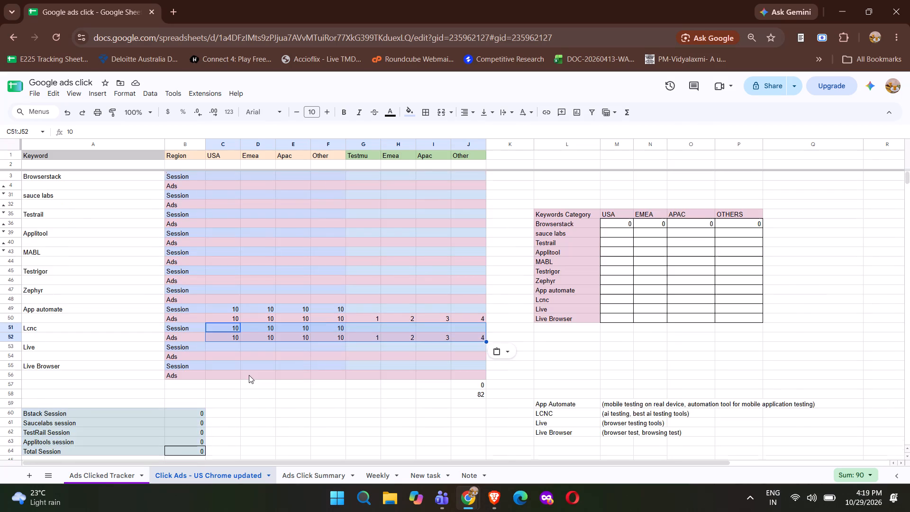
Copy the App automate and Lcnc sample values in C49:J52, clear them there, and paste them into the Live and Live Browser rows from C53.
left_click(227, 308)
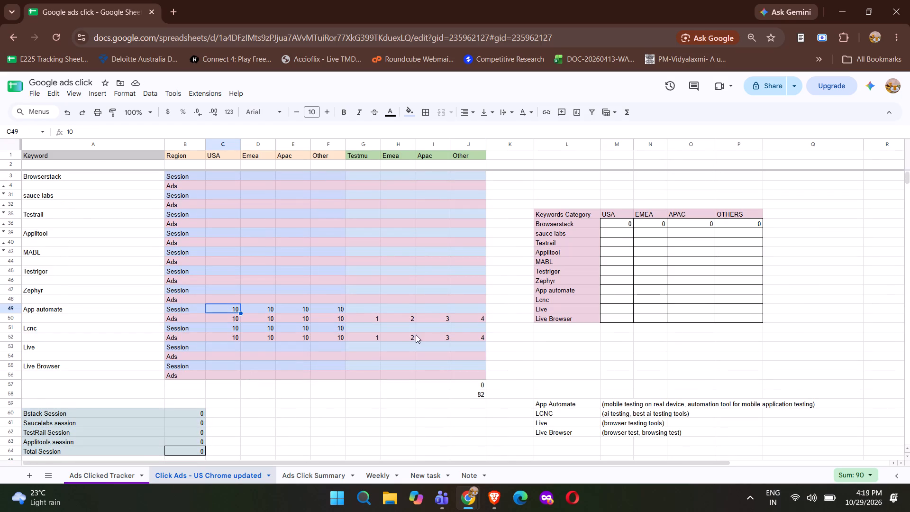
left_click(461, 337, "shift")
key("ctrl+c")
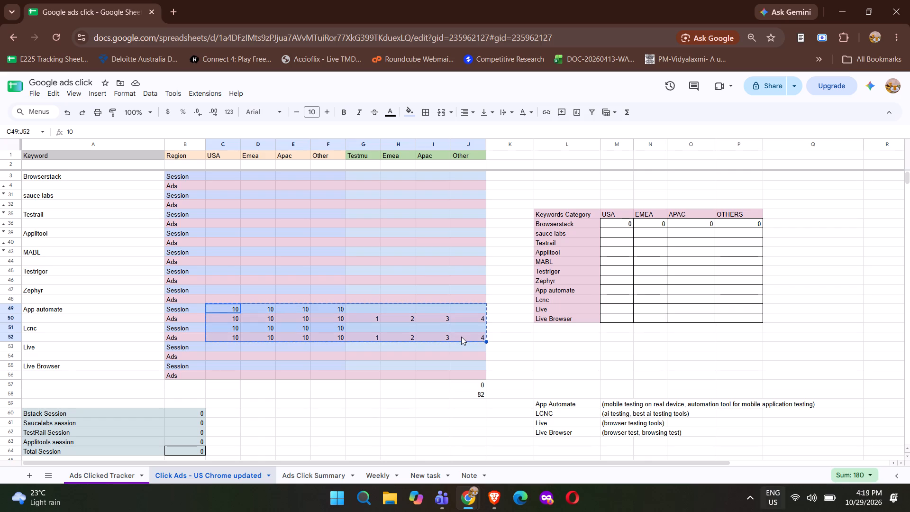
key("BackSpace")
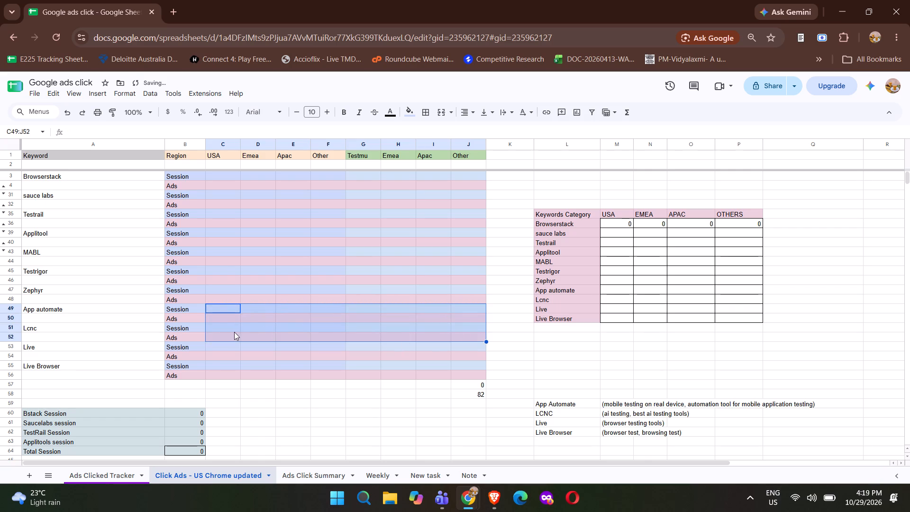
left_click(227, 345)
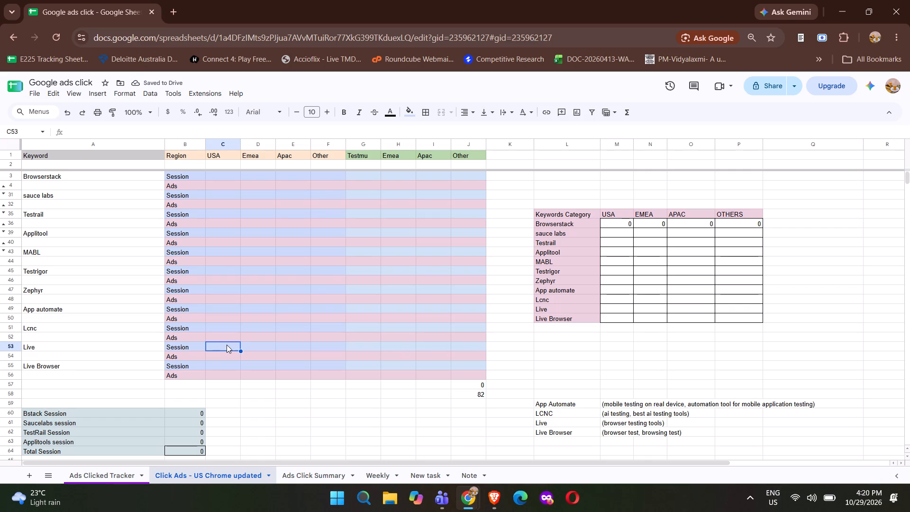
key("ctrl+v")
Correct the NON LT Ad Click on Live formula in B403 to =SUM(C54:F54).
scroll(227, 345, "down", 12)
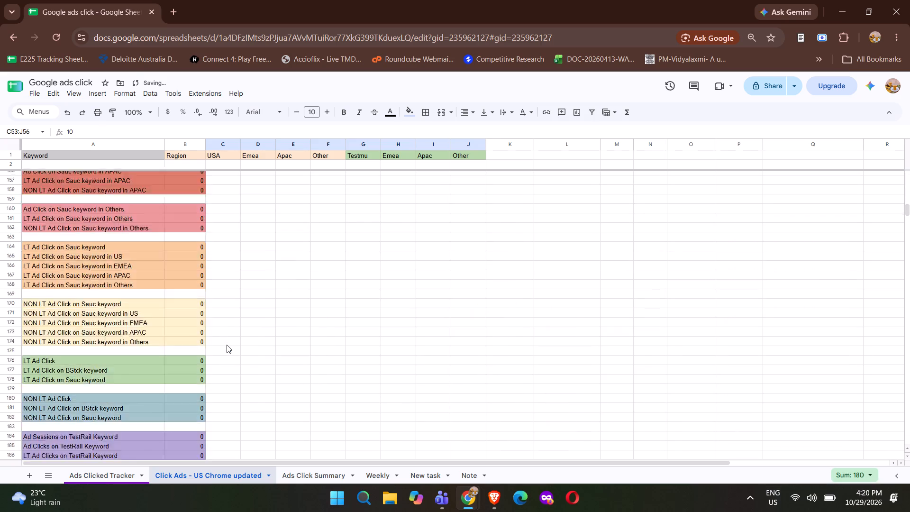
scroll(227, 345, "down", 5)
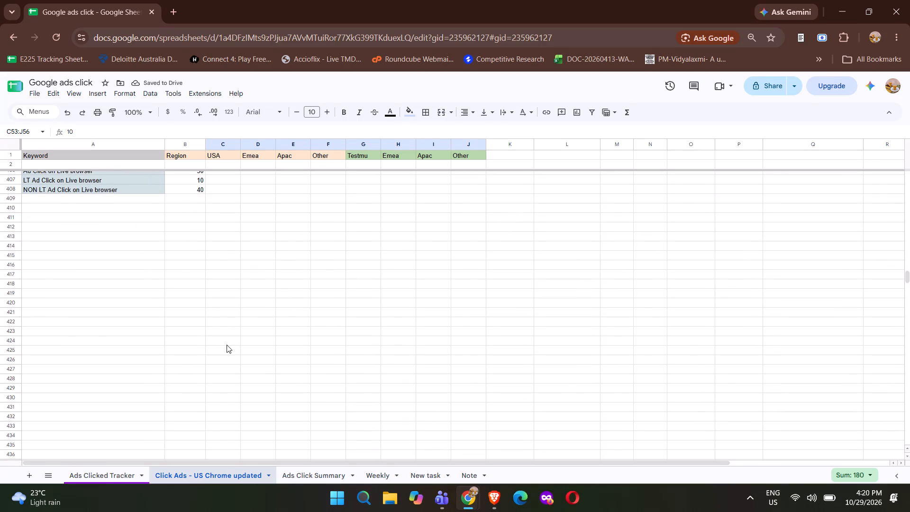
scroll(227, 345, "up", 2)
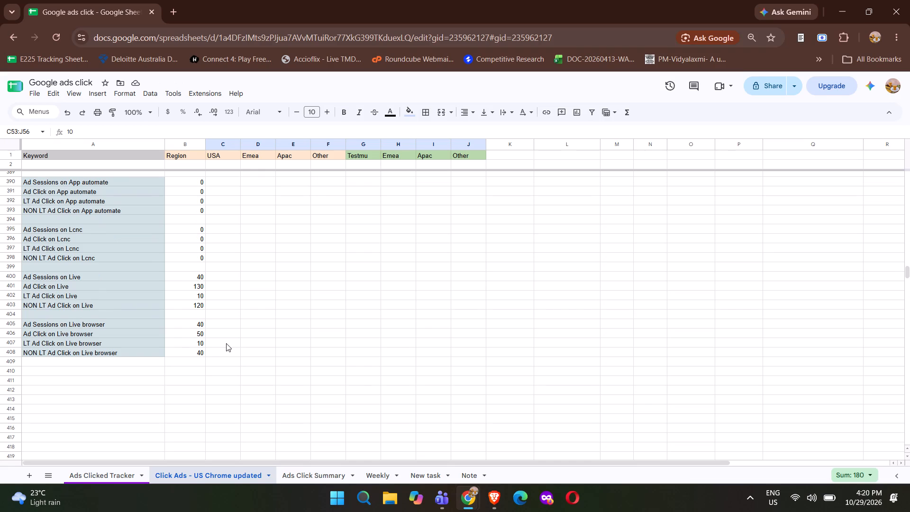
left_click(236, 317)
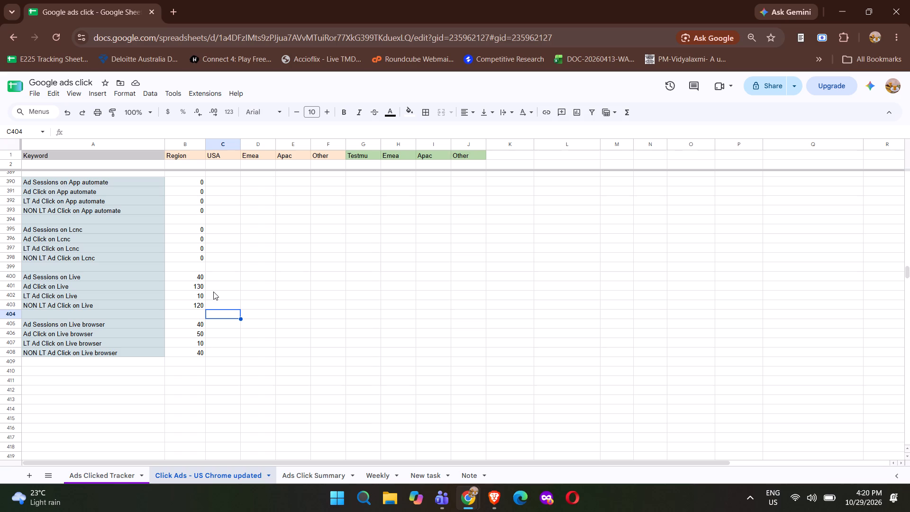
left_click(185, 309)
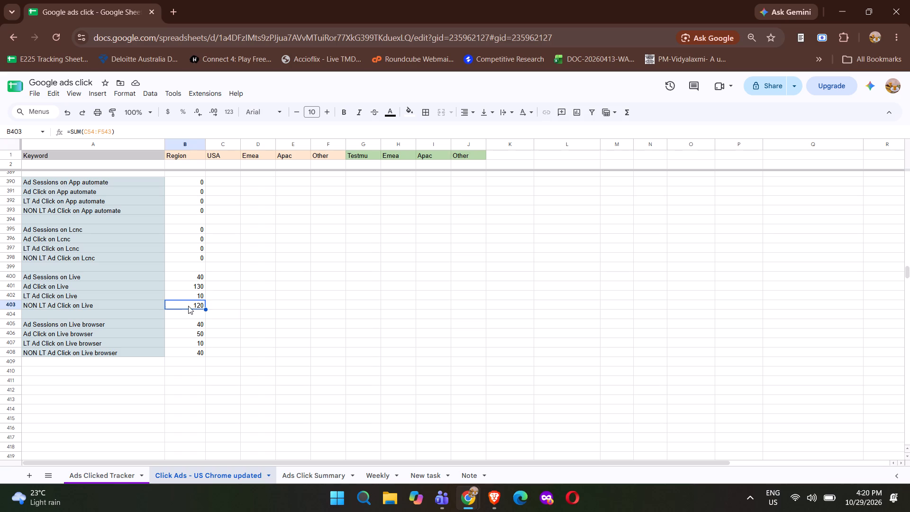
double_click(188, 306)
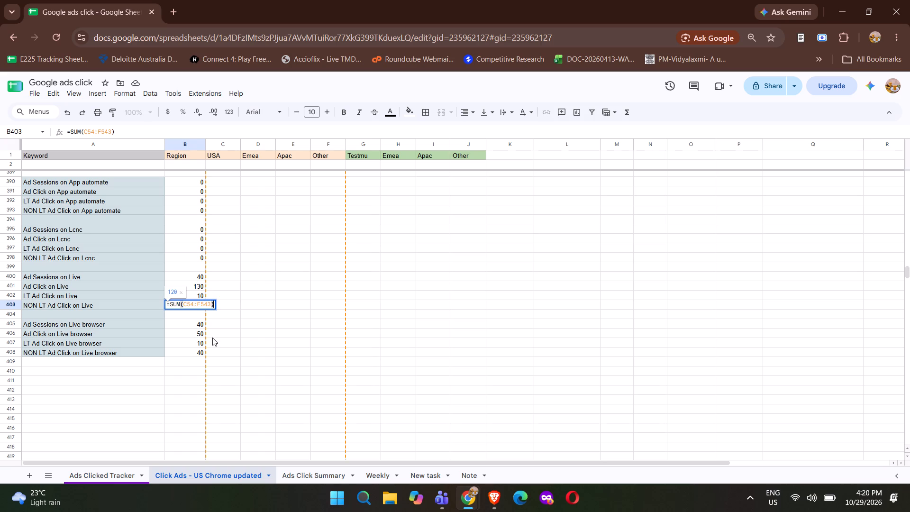
left_click(211, 305)
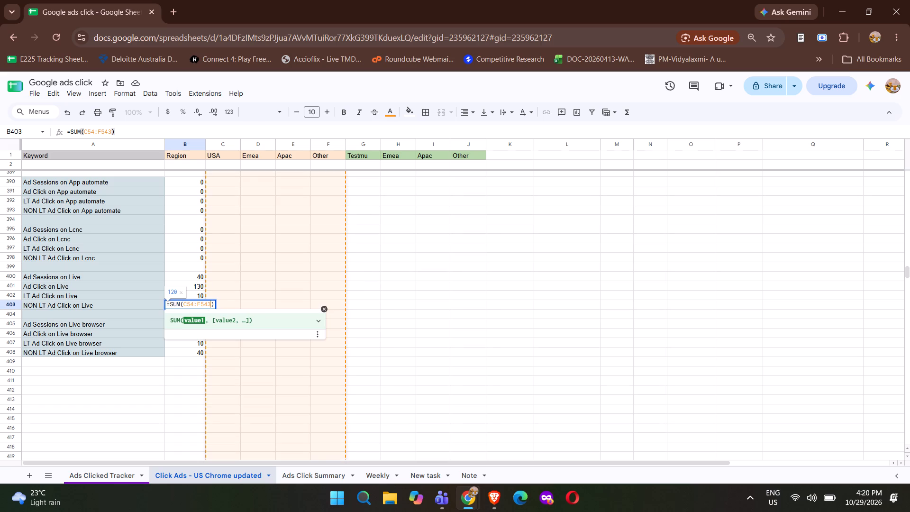
key("BackSpace")
key("Return")
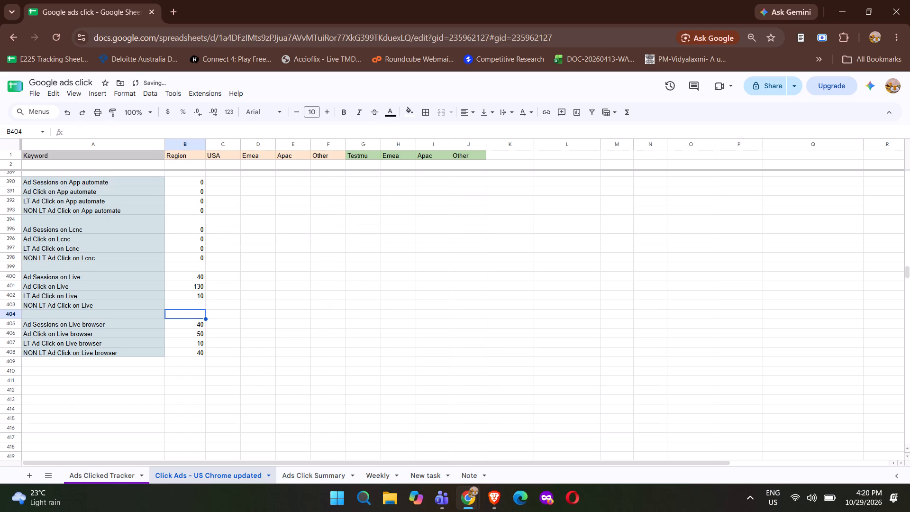
left_click(290, 323)
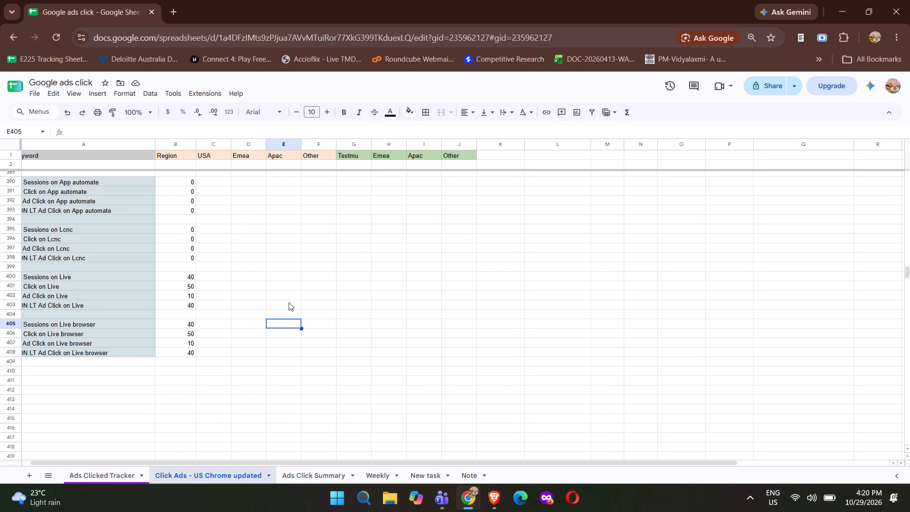
left_click(270, 296)
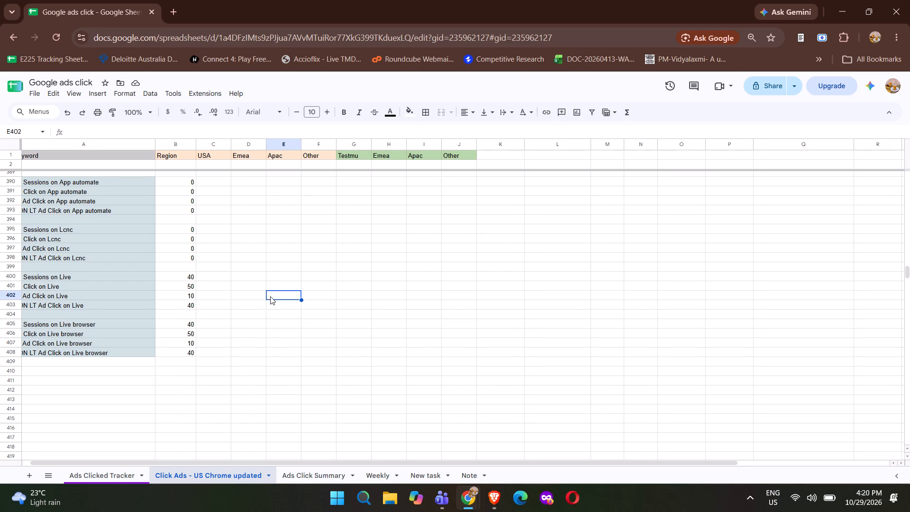
Clear the sample values from the Live and Live Browser rows in C53:J56.
scroll(270, 296, "up", 13)
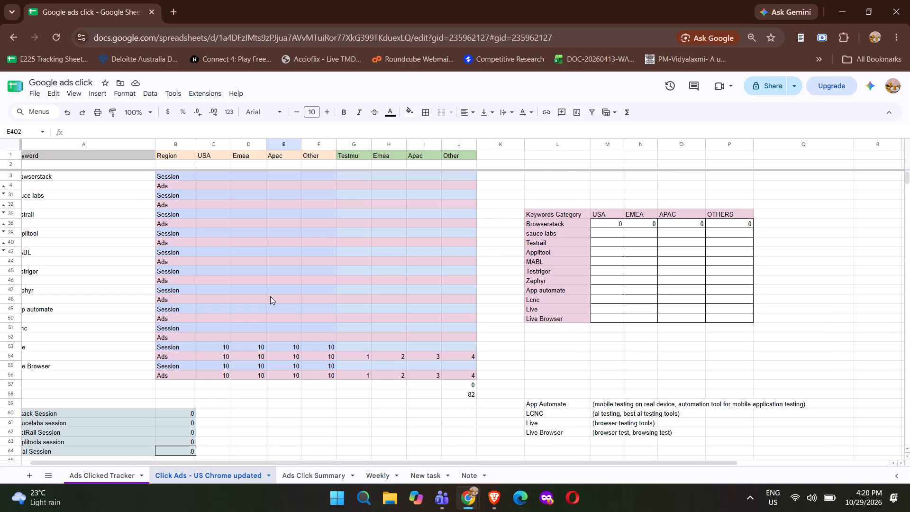
left_click(225, 350)
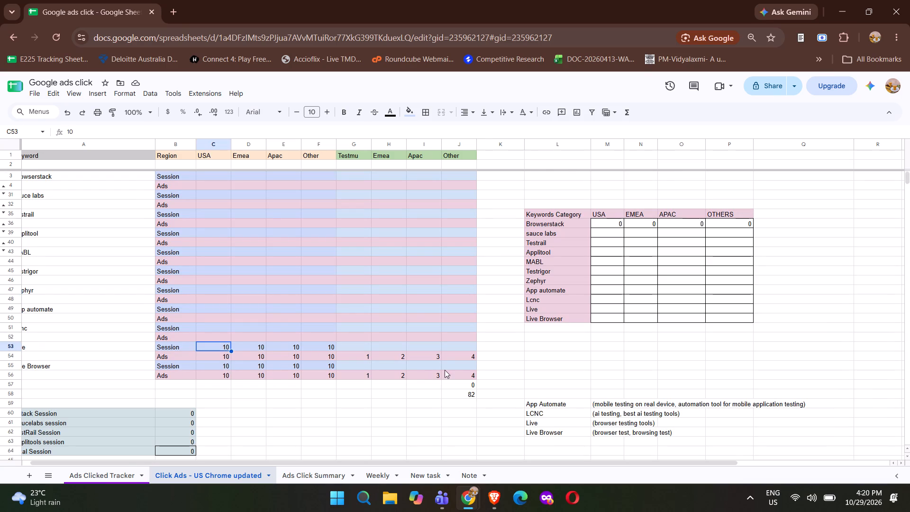
left_click(451, 373, "shift")
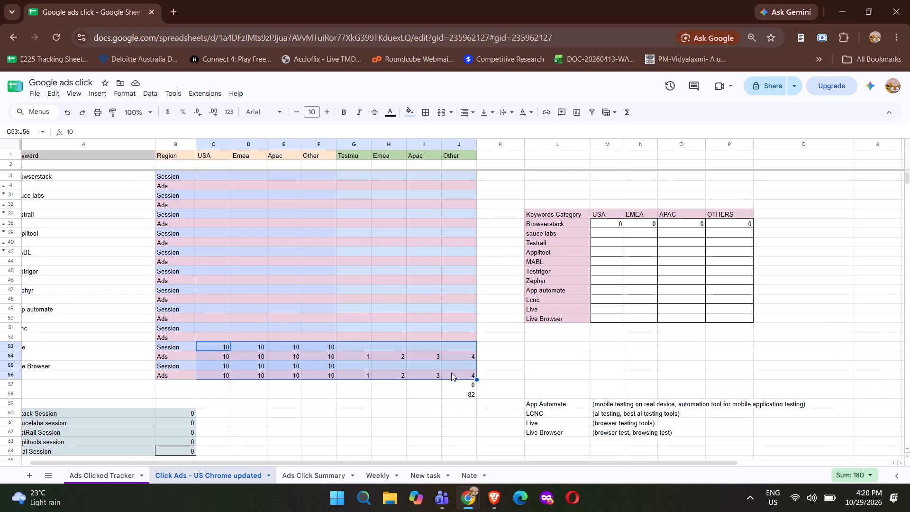
key("BackSpace")
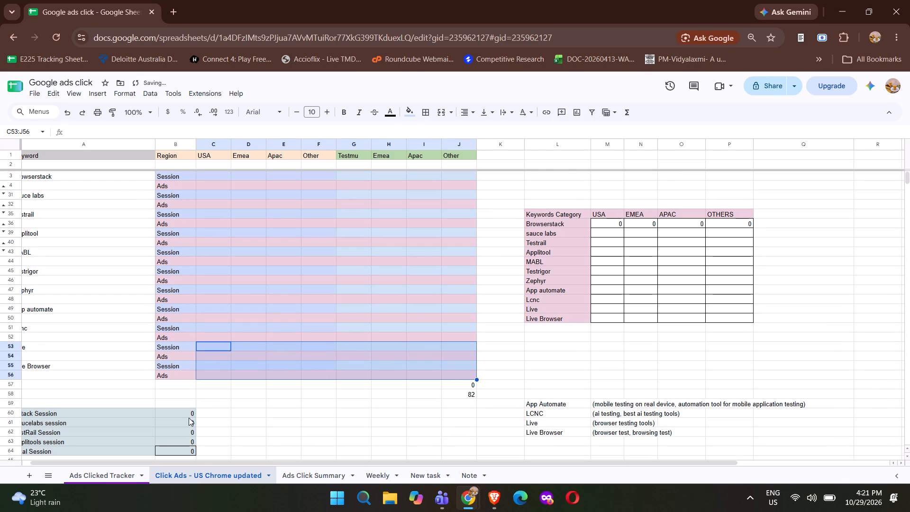
Copy the A254 label "NON LT Ad Click on Applitools keyword in Others" and search the Ads Click Summary sheet for it.
scroll(189, 418, "down", 12)
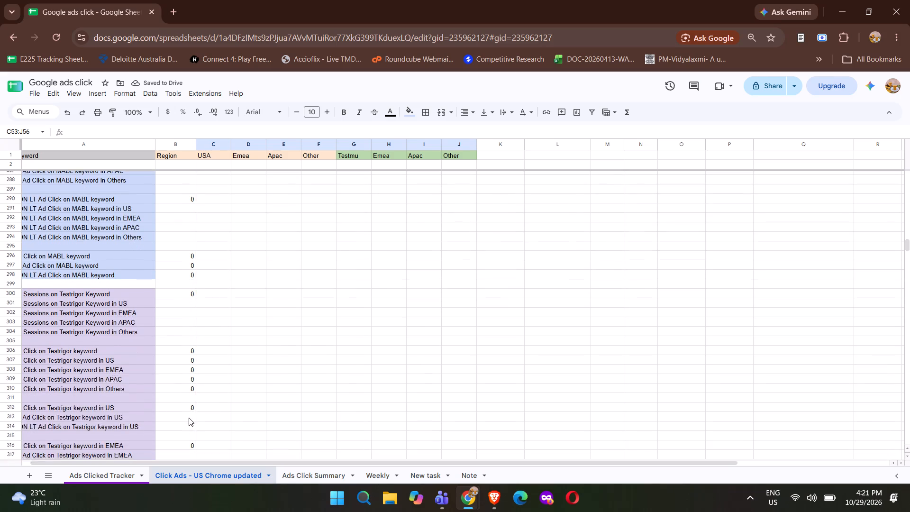
scroll(189, 418, "up", 3)
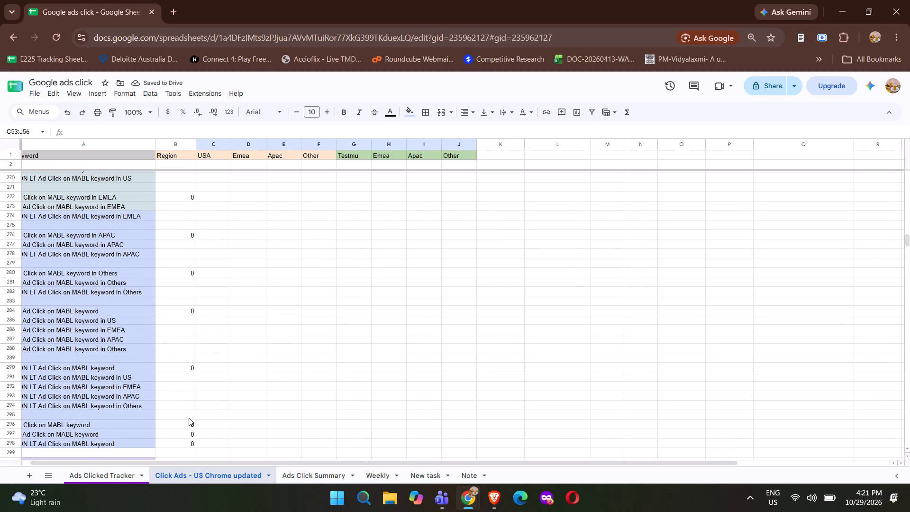
scroll(189, 418, "up", 5)
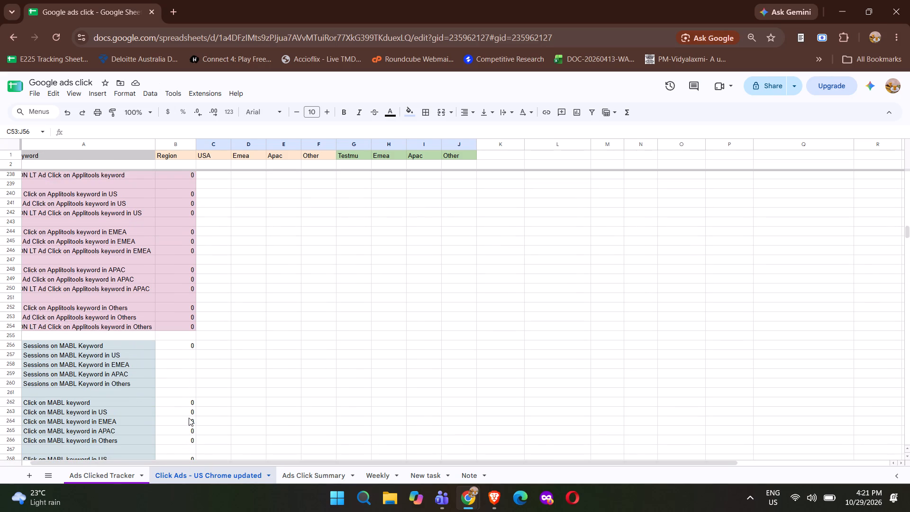
left_click(124, 329)
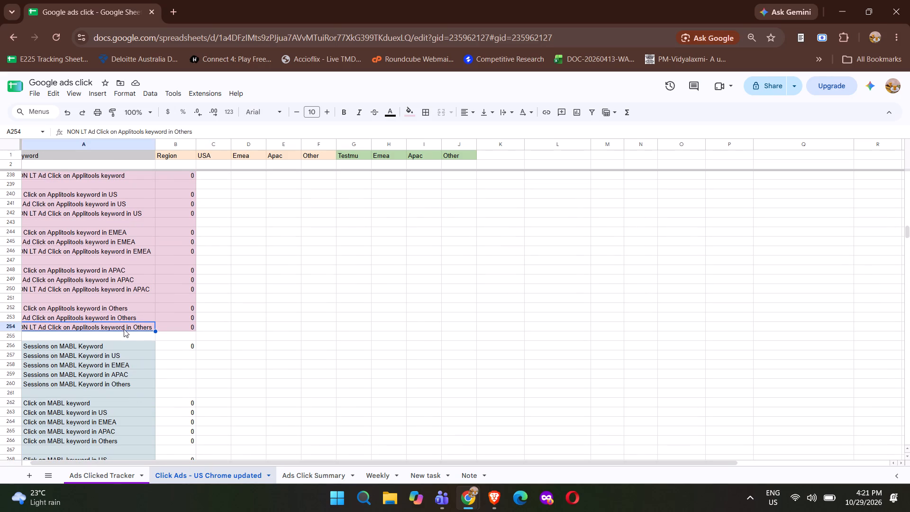
key("ctrl+c")
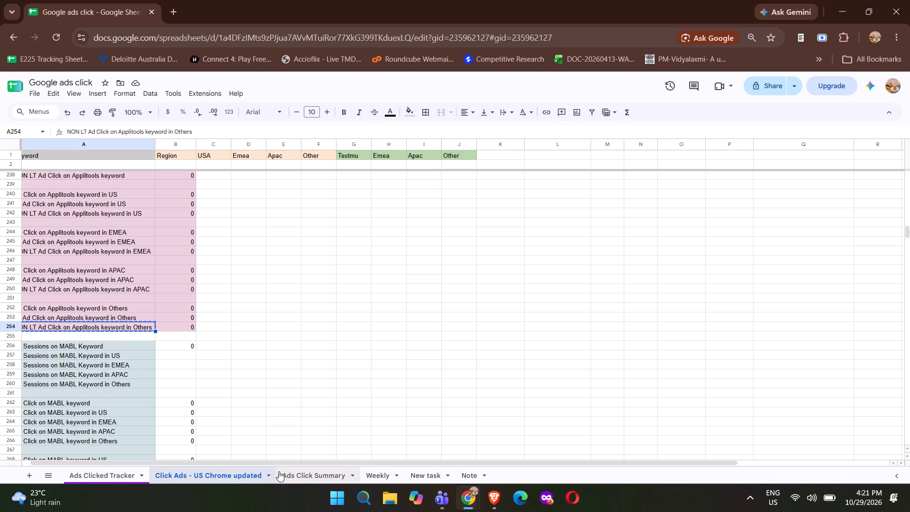
left_click(282, 475)
left_click(371, 358)
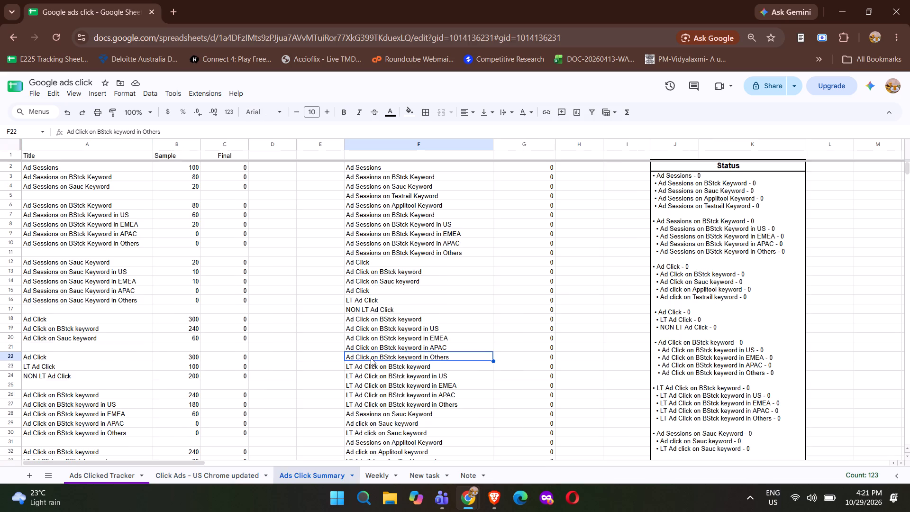
key("ctrl+f")
key("ctrl+v")
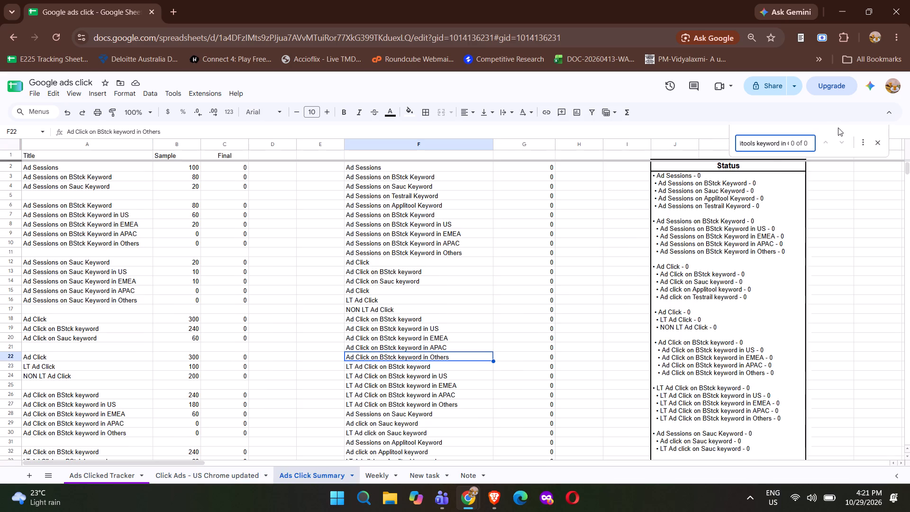
left_click(842, 143)
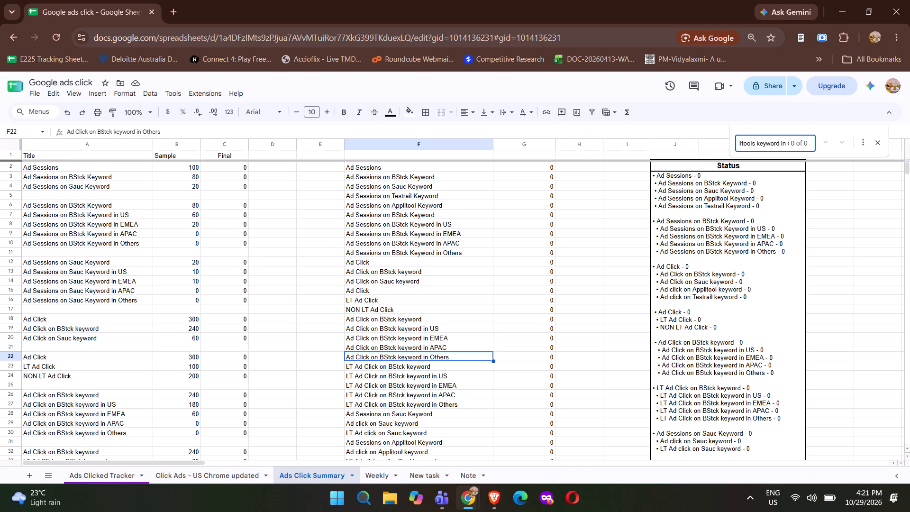
left_click(782, 144)
key("ctrl+f")
key("ctrl+v")
key("Return")
Examine the Applitool, Testrail, MABL, Testrigor and Zephyr keyword rows in the Ads Click Summary sheet.
key("alt+Tab")
key("alt+Tab")
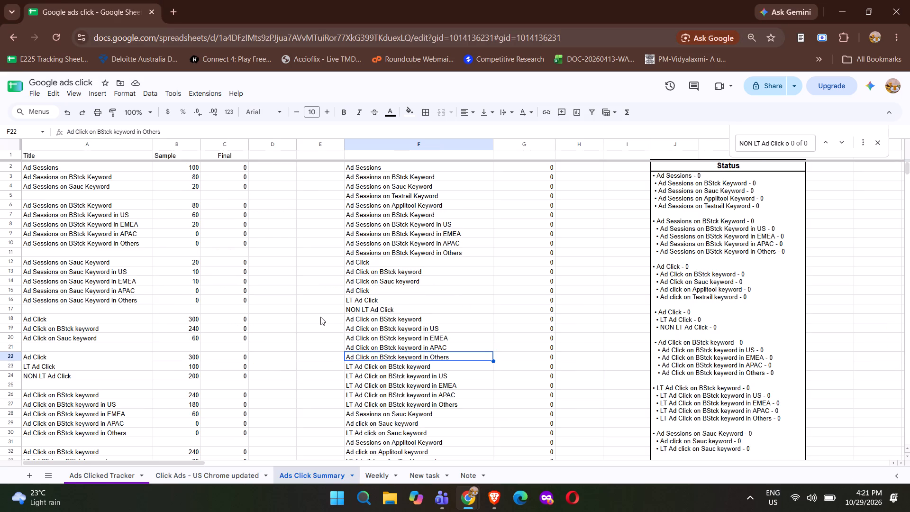
left_click(373, 473)
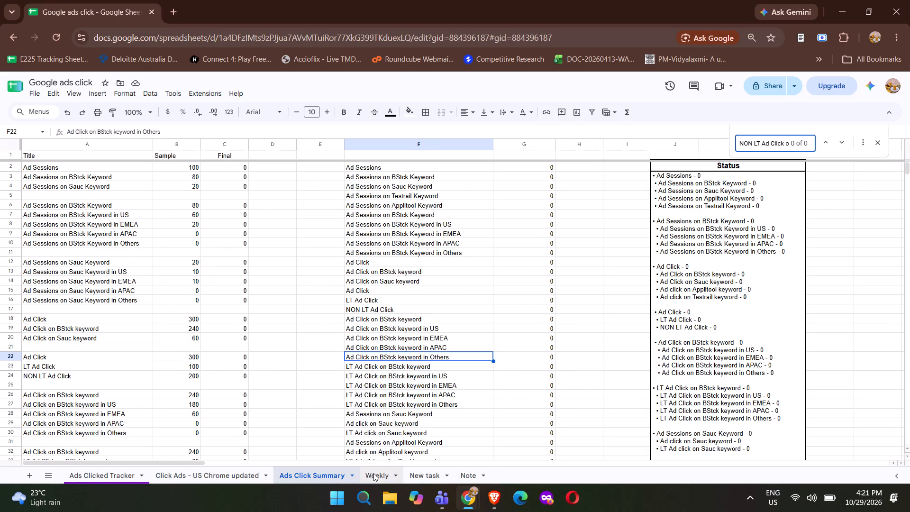
left_click(338, 475)
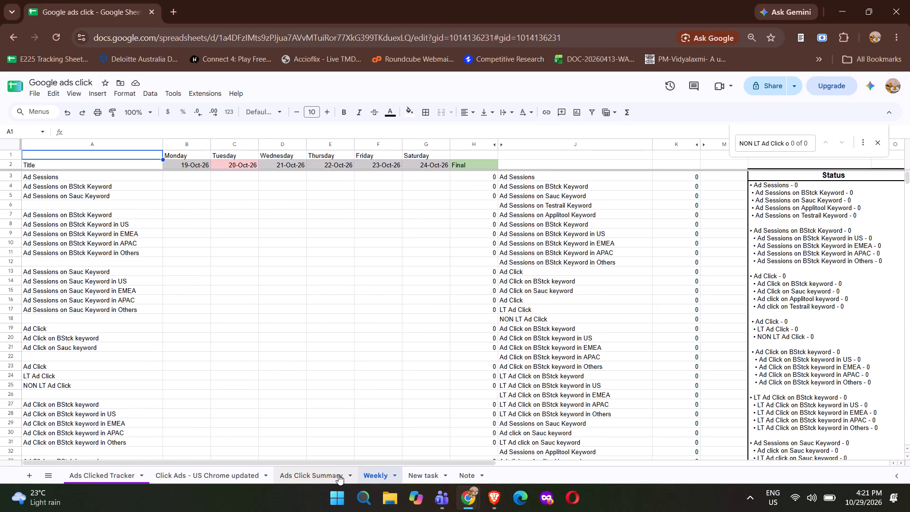
scroll(189, 411, "down", 6)
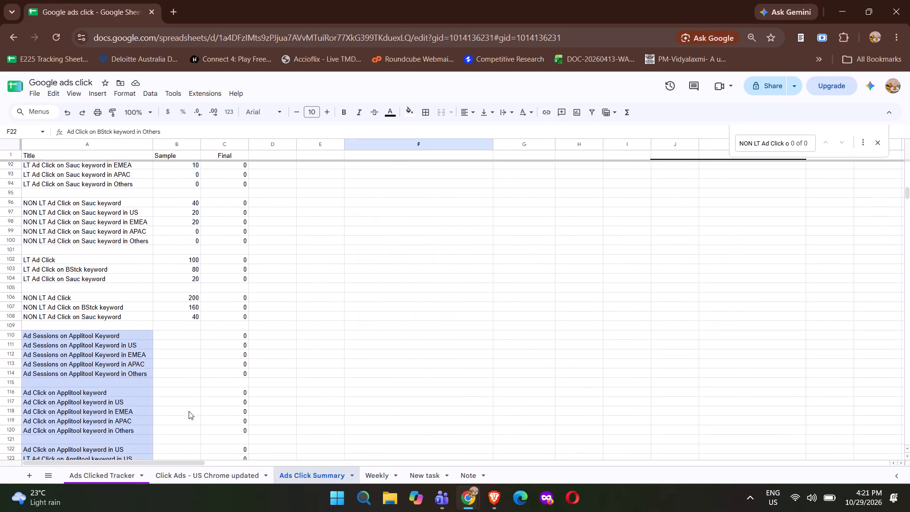
scroll(189, 411, "down", 6)
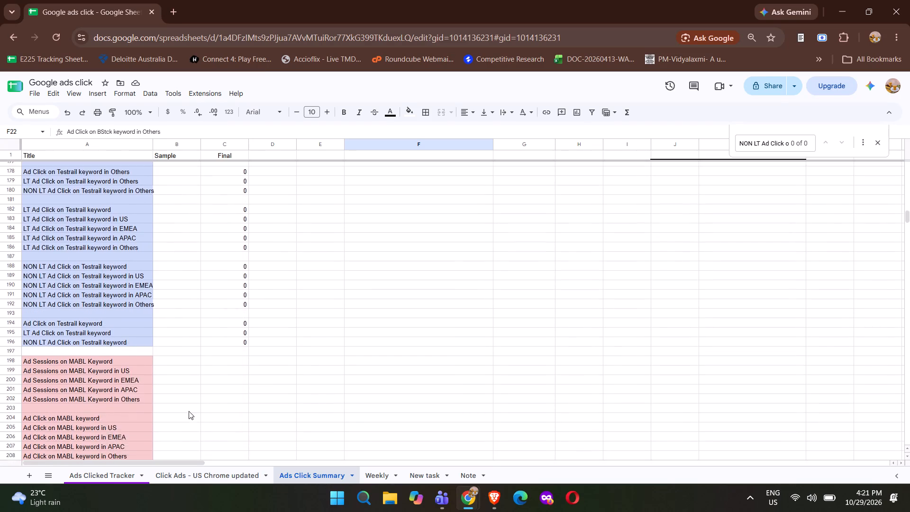
scroll(189, 411, "down", 6)
scroll(189, 411, "up", 4)
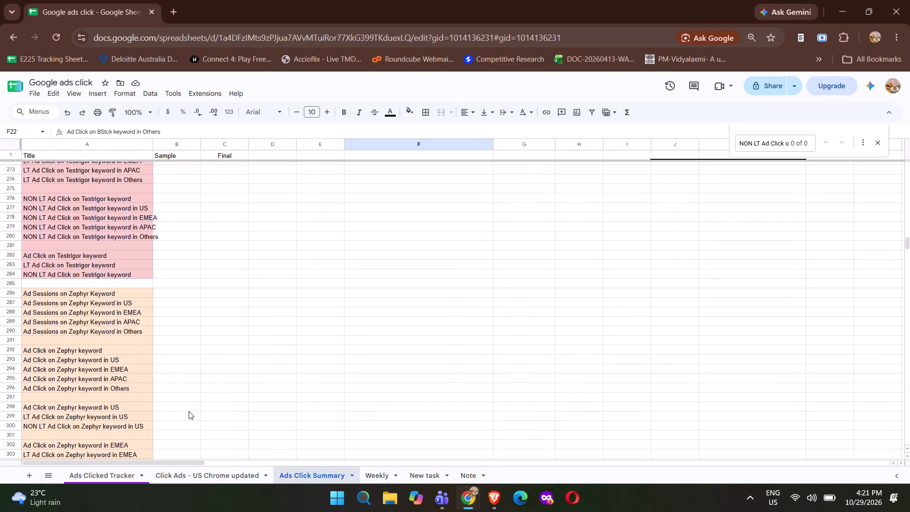
scroll(189, 411, "up", 3)
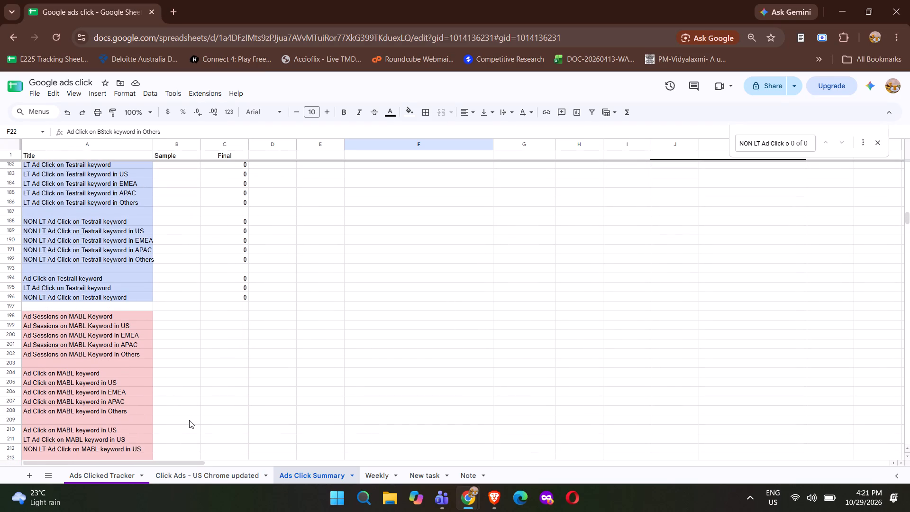
scroll(190, 421, "up", 4)
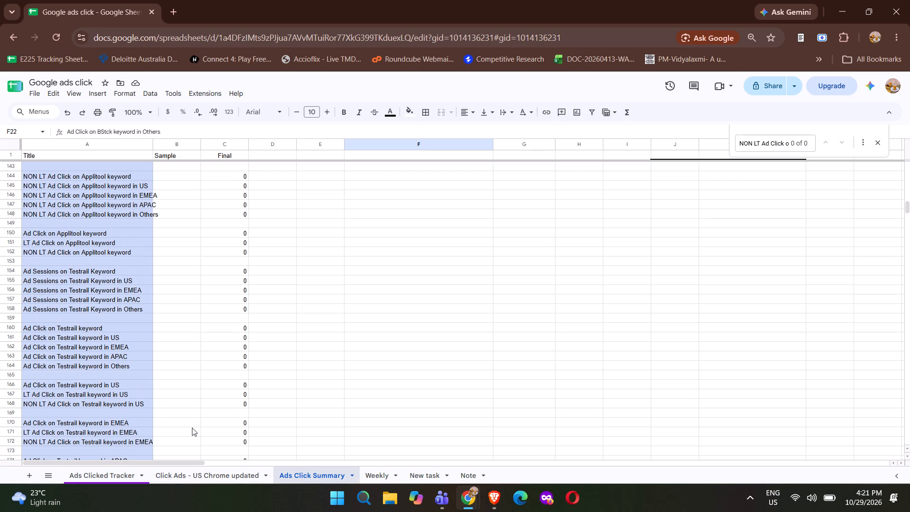
scroll(192, 428, "up", 1)
Examine the Ads Click Summary rows from the Applitool keyword through Live browser against the master copy's Weekly Status sheet.
key("alt+Tab")
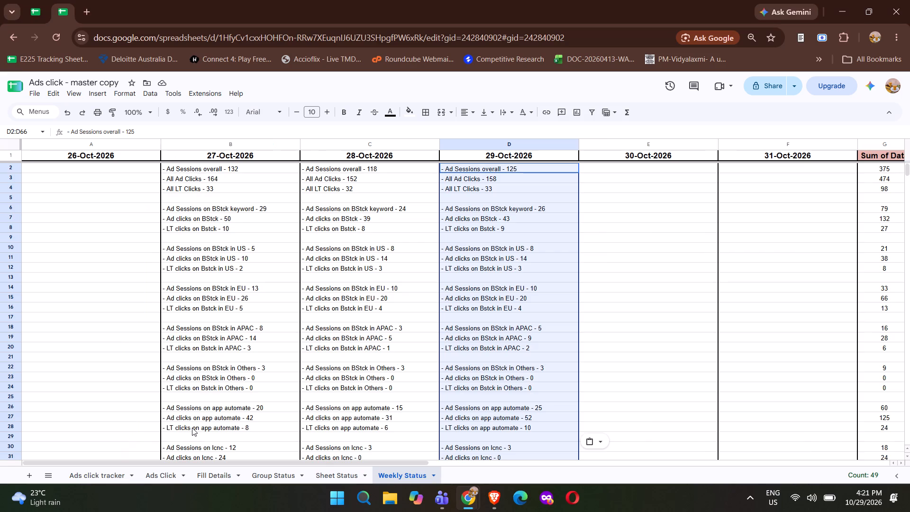
key("alt+Tab")
left_click(209, 475)
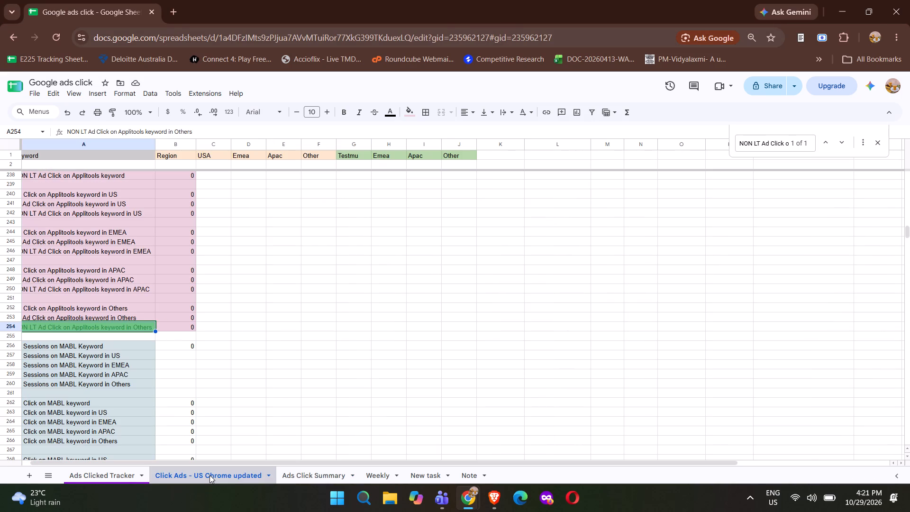
key("alt+Tab")
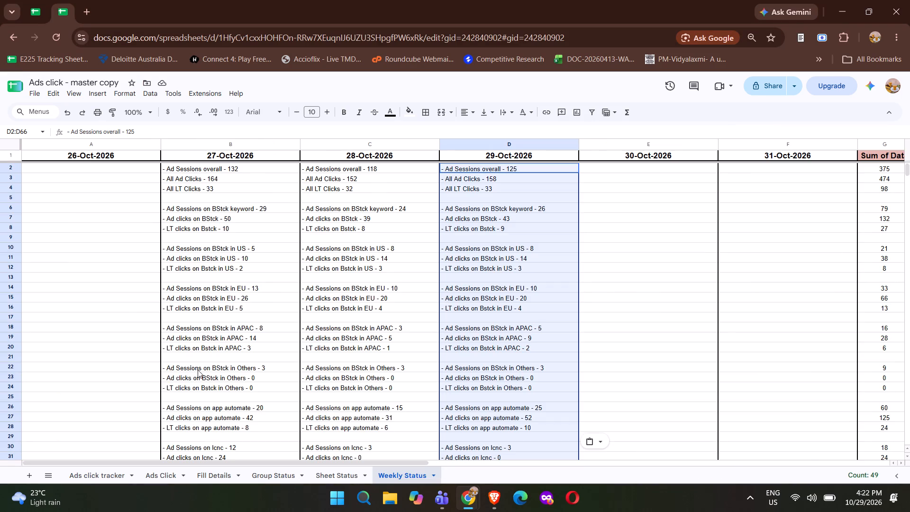
key("alt+Tab")
left_click(293, 478)
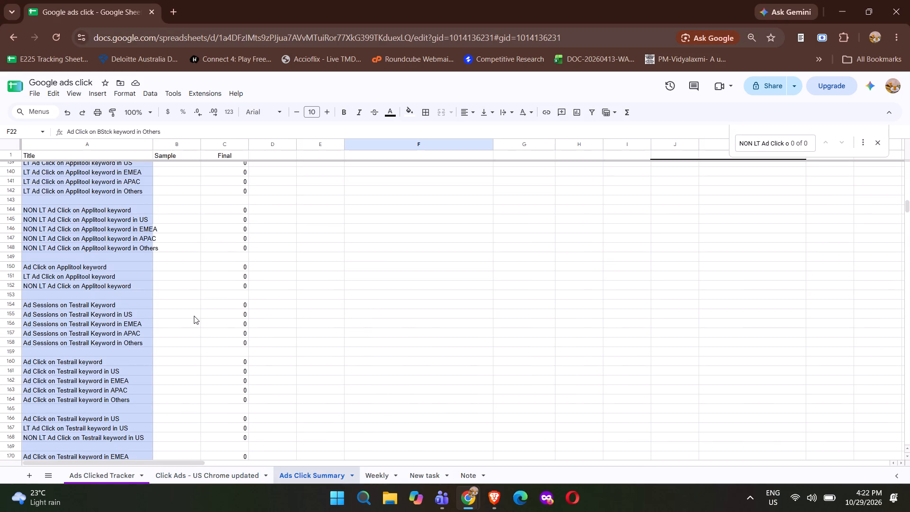
scroll(194, 316, "down", 5)
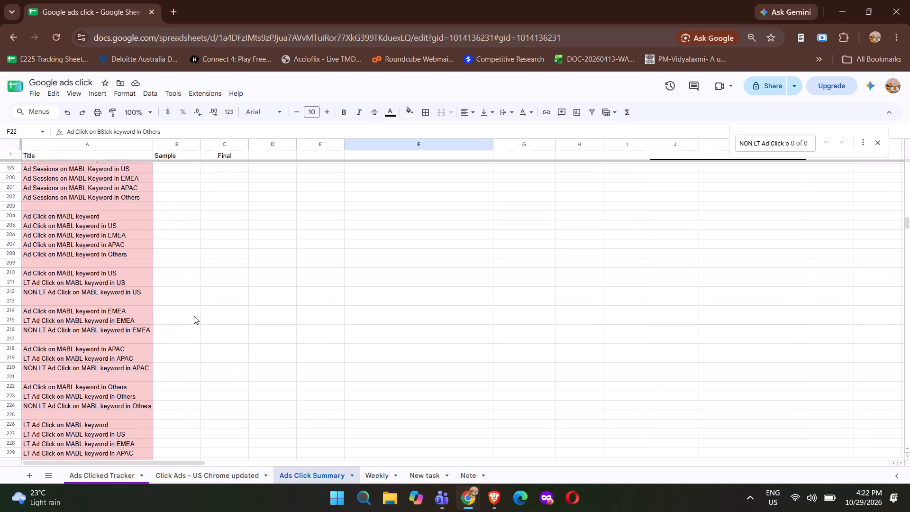
scroll(194, 316, "down", 5)
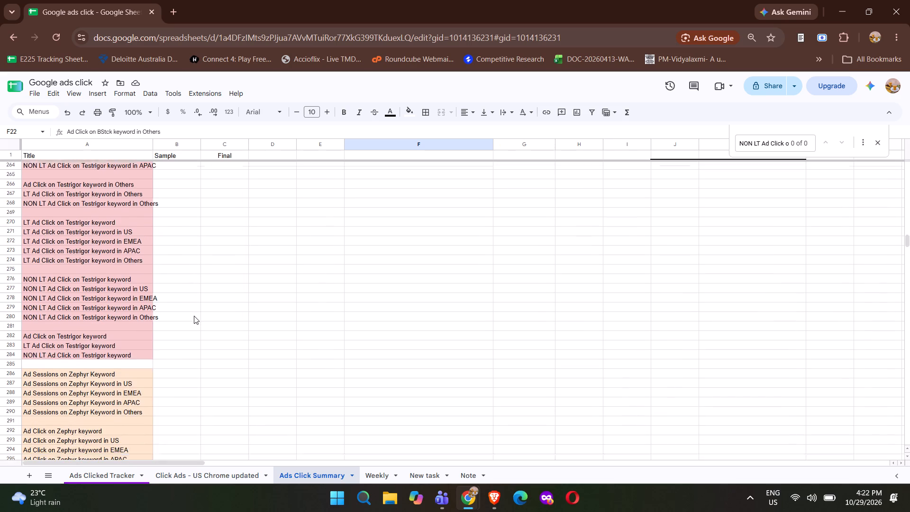
scroll(194, 316, "down", 6)
scroll(194, 316, "right", 2)
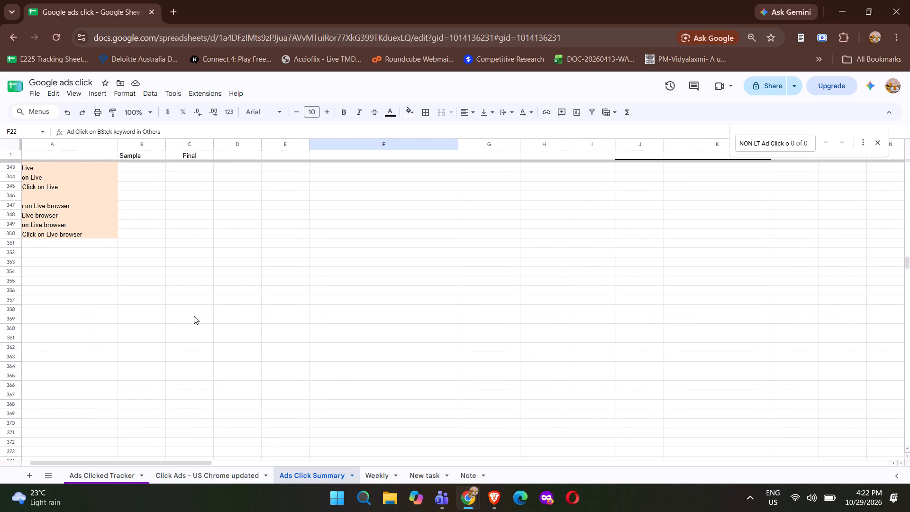
scroll(194, 316, "right", 1)
scroll(194, 316, "up", 4)
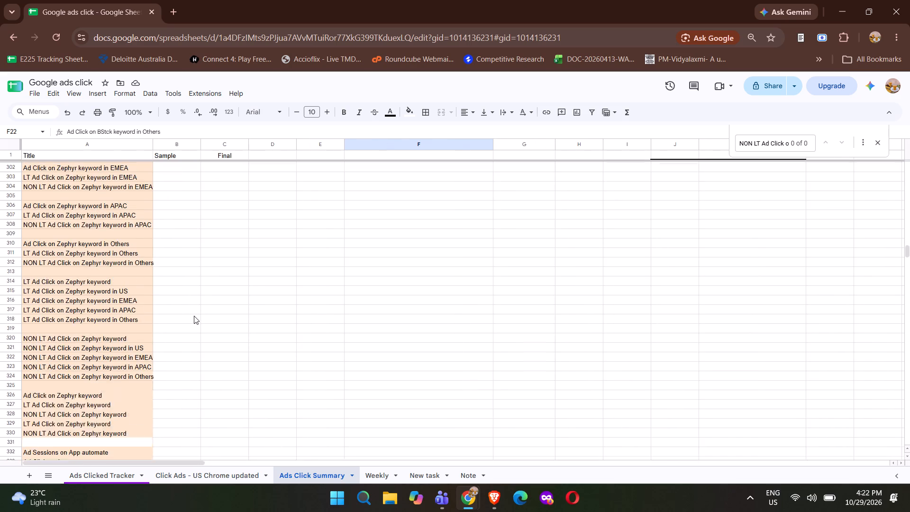
scroll(194, 316, "up", 11)
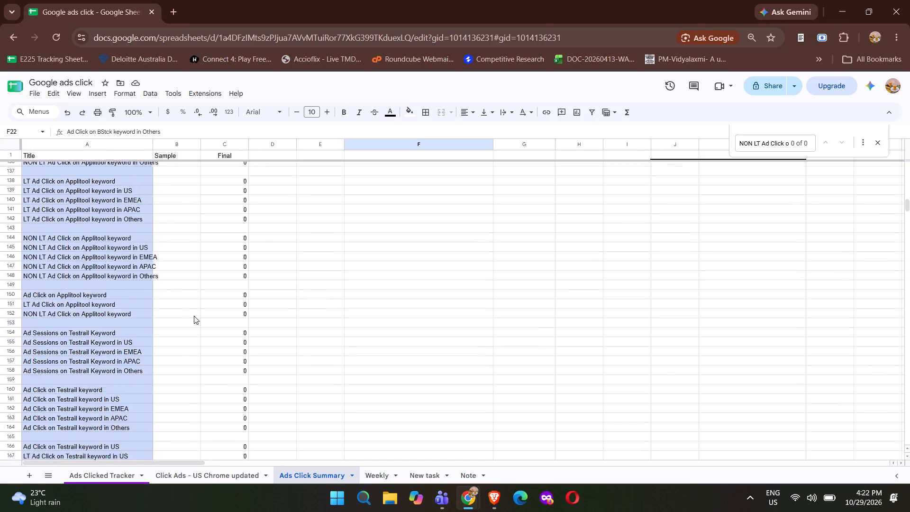
scroll(194, 316, "down", 2)
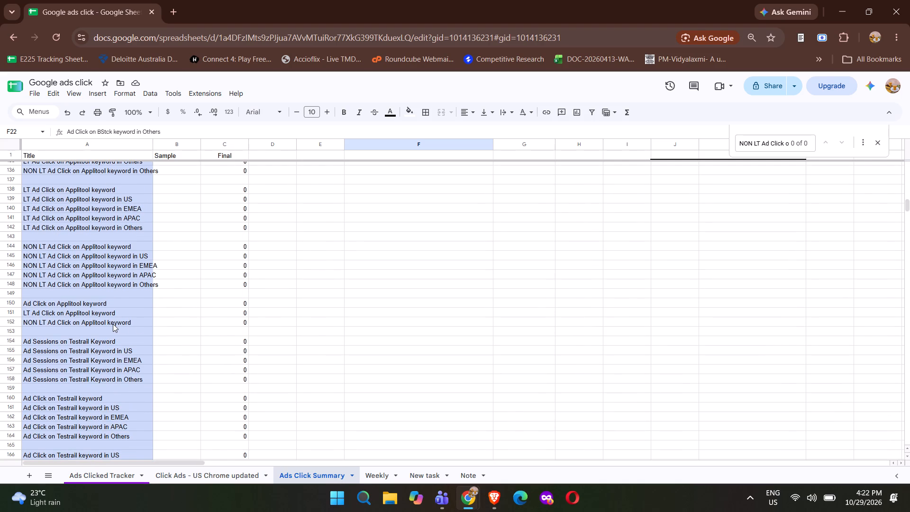
left_click(113, 324)
key("alt+Tab")
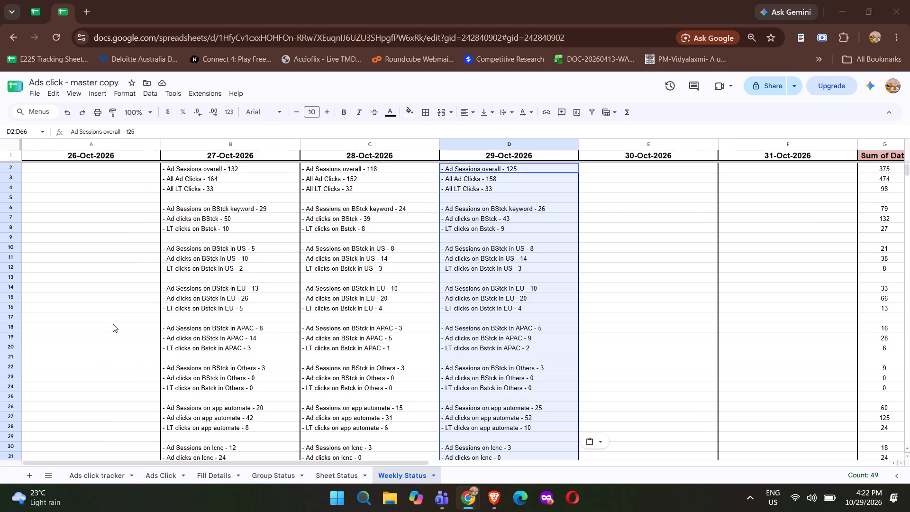
key("alt+Tab")
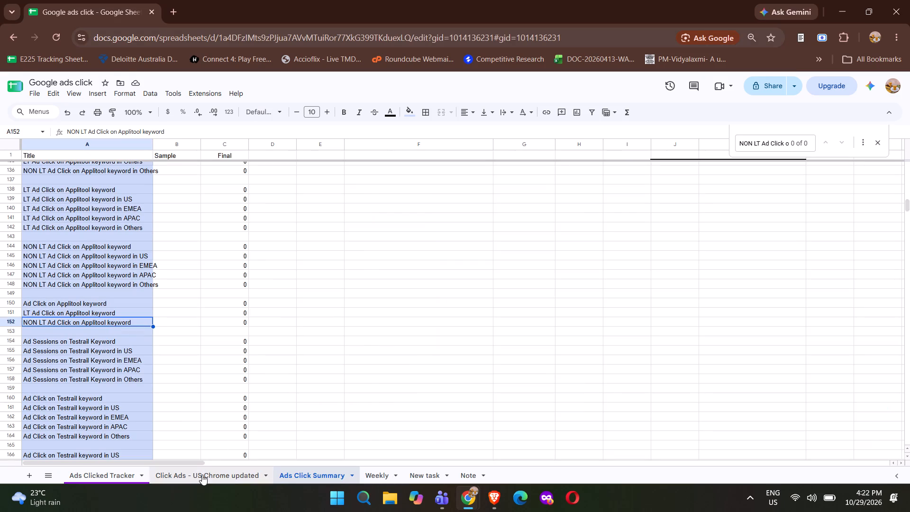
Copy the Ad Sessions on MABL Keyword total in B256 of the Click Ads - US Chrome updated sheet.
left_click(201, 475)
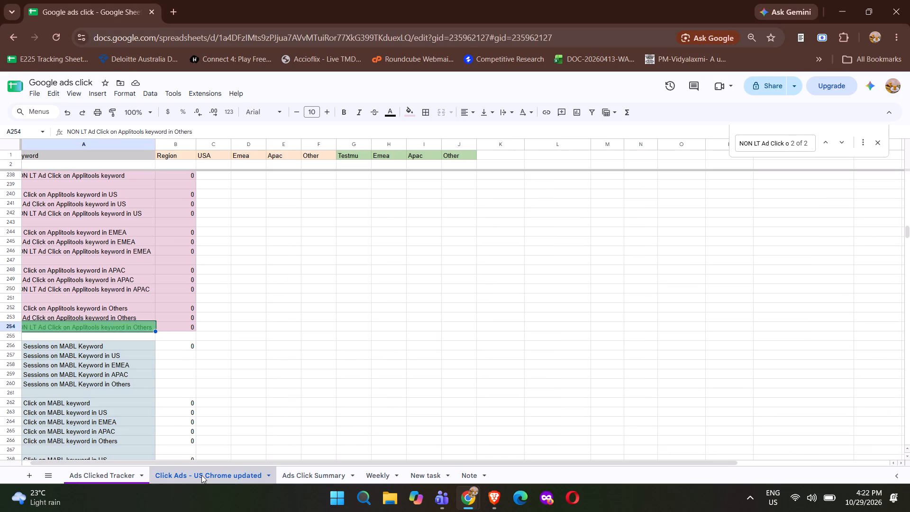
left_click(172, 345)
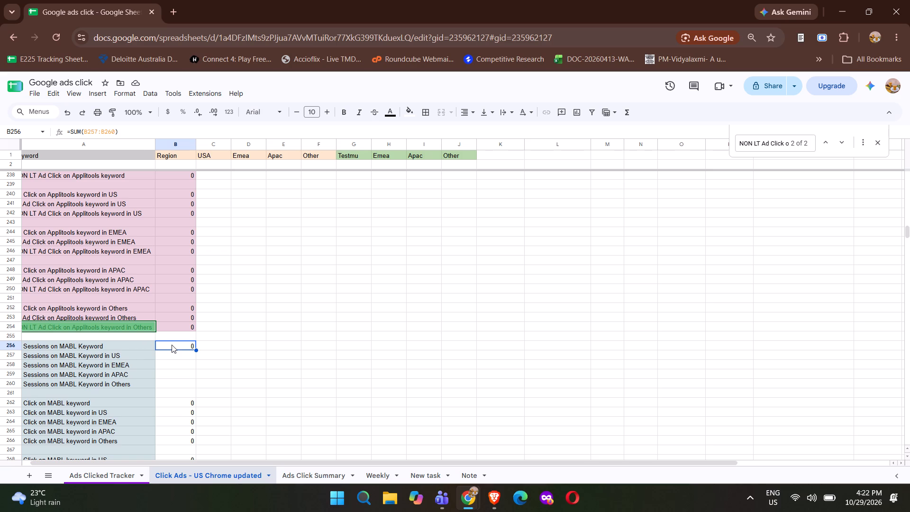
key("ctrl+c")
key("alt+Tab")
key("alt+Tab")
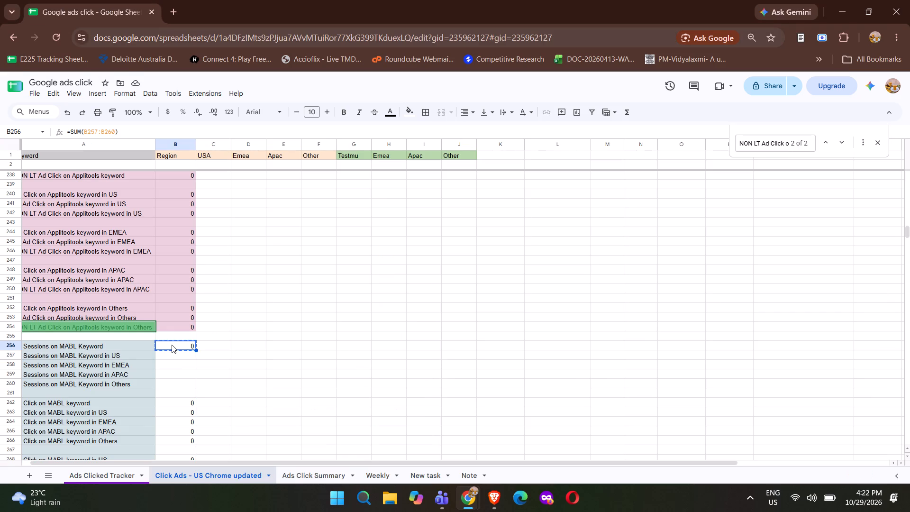
Inspect the Ad Sessions on Testrail Keyword in US formula in C155 of the Ads Click Summary sheet.
left_click(296, 480)
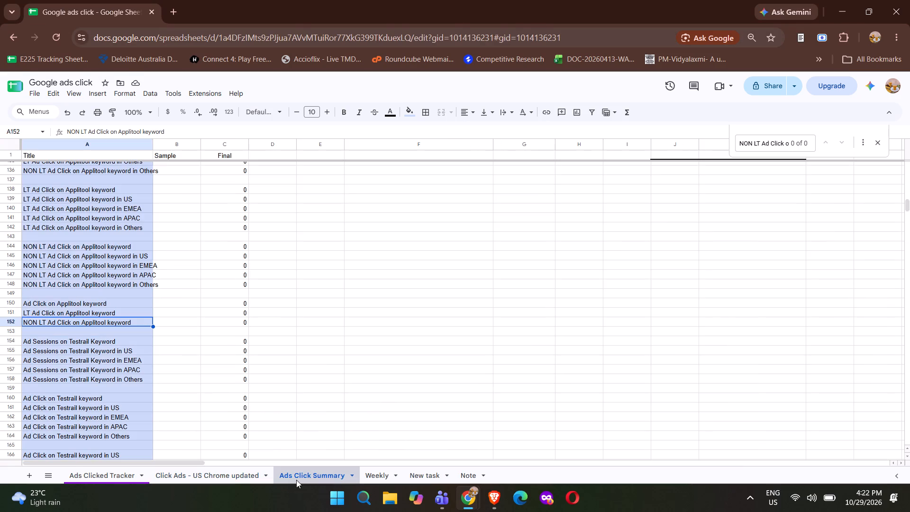
scroll(220, 366, "down", 1)
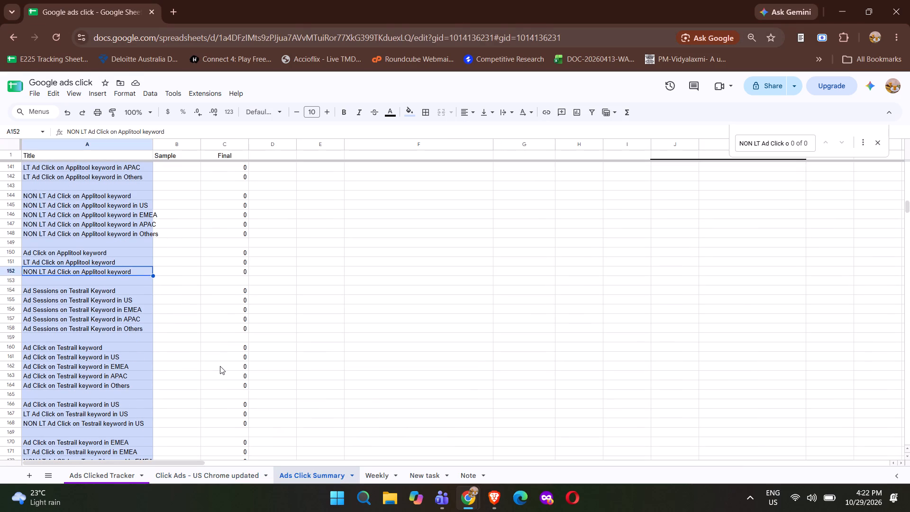
left_click(237, 297)
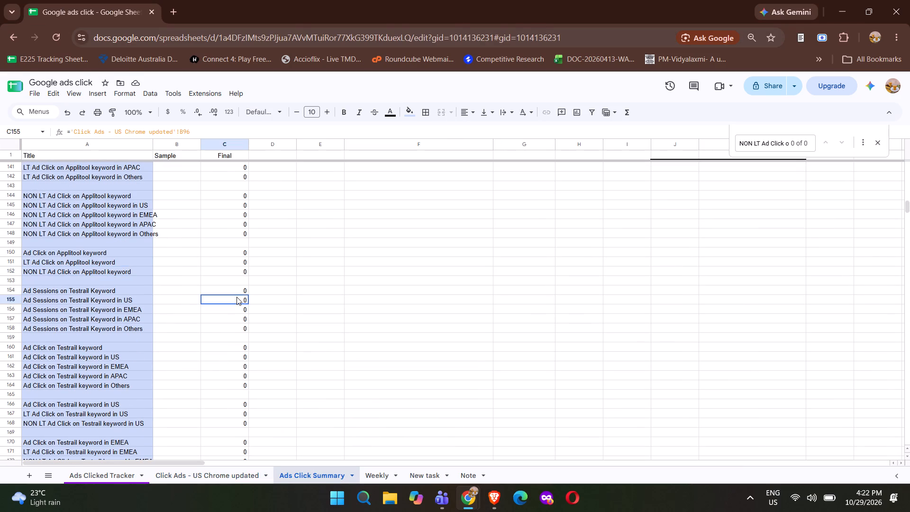
key("alt+Tab")
key("alt+Tab")
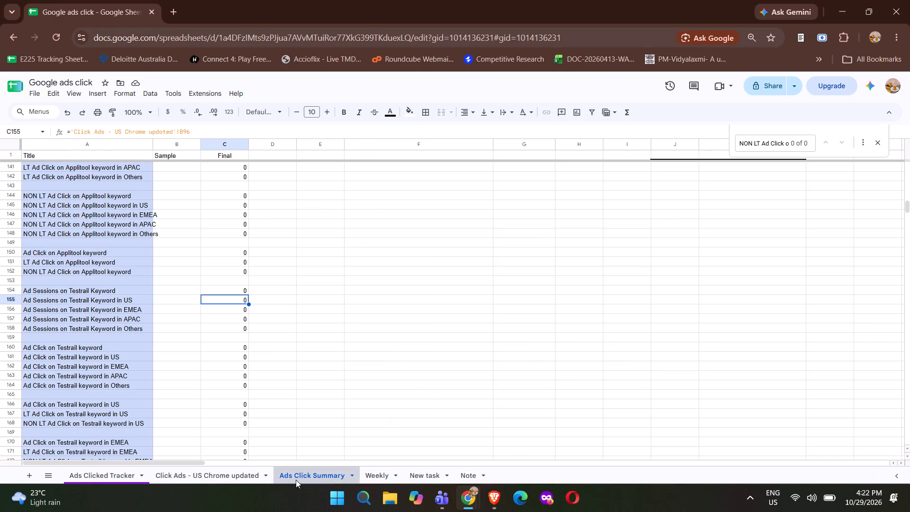
Compare the Applitools, TestRail and MABL keyword rows between the Click Ads - US Chrome updated and Ads Click Summary sheets.
left_click(248, 471)
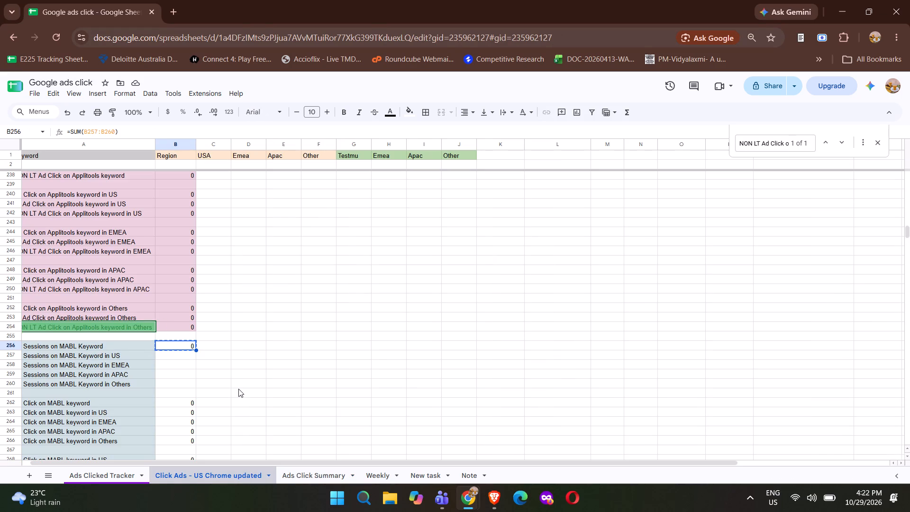
scroll(238, 389, "down", 1)
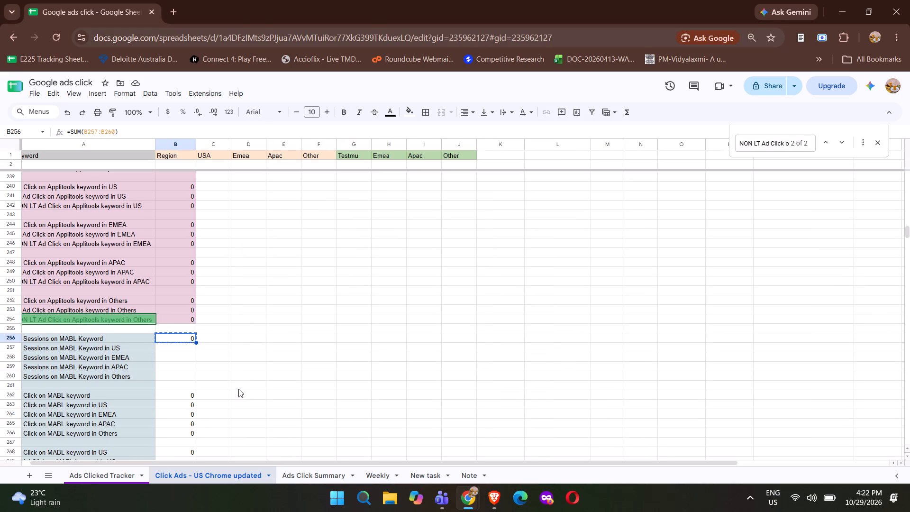
scroll(238, 389, "down", 1)
scroll(238, 389, "up", 3)
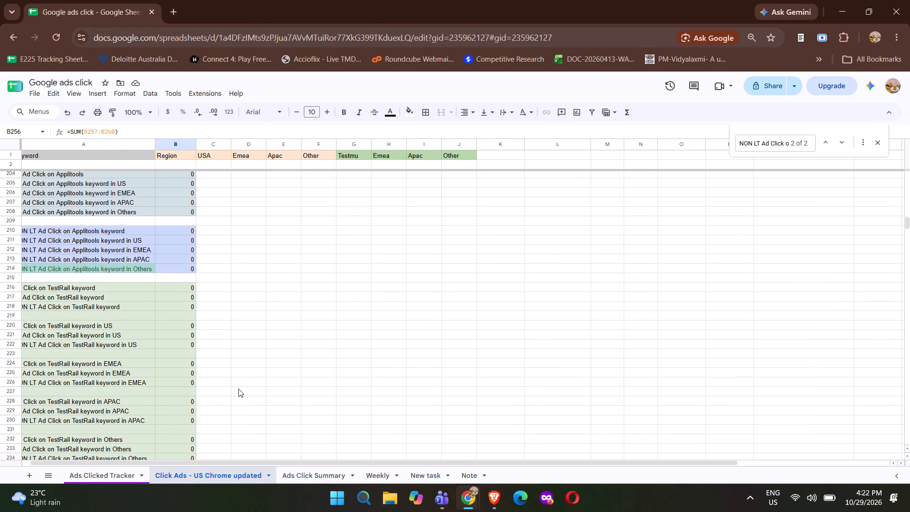
scroll(238, 389, "down", 2)
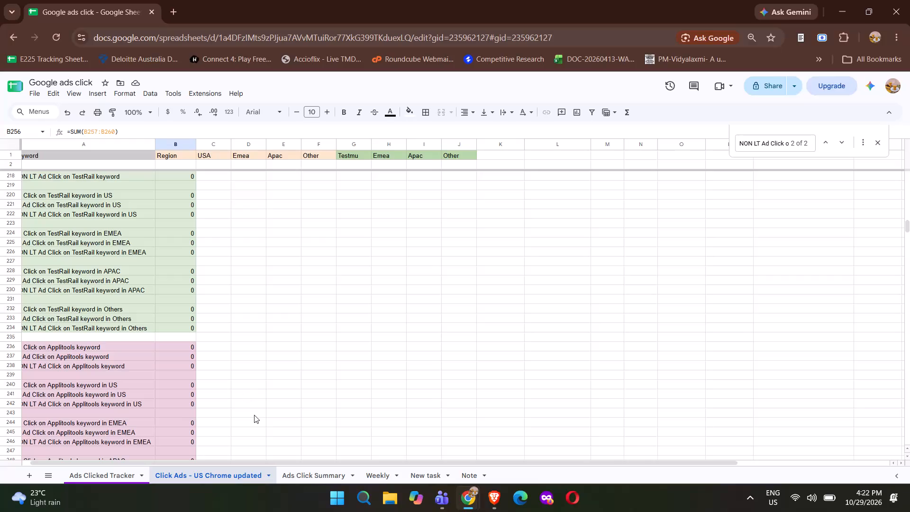
scroll(254, 415, "down", 2)
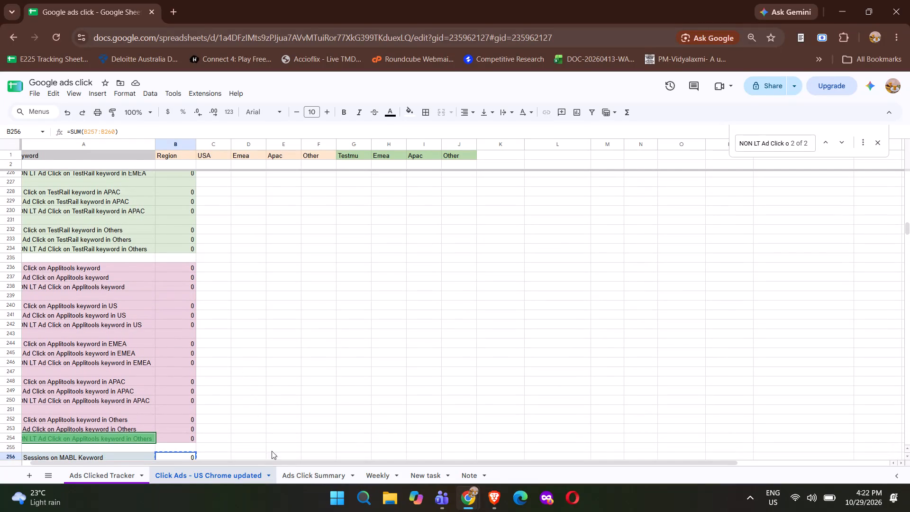
left_click(298, 476)
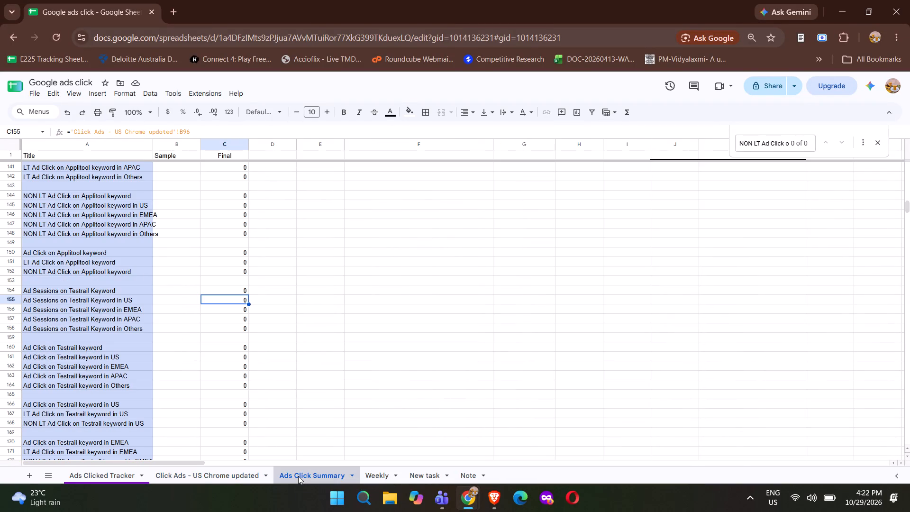
scroll(298, 476, "down", 4)
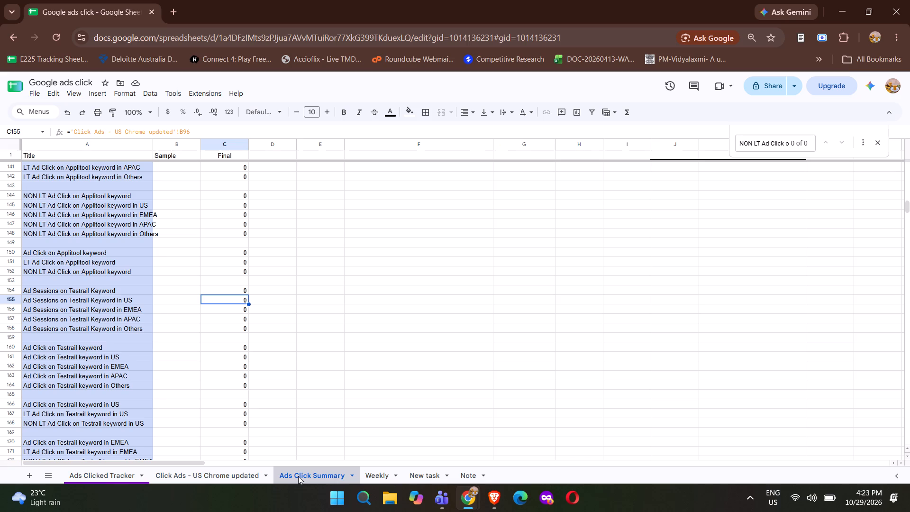
scroll(255, 351, "down", 3)
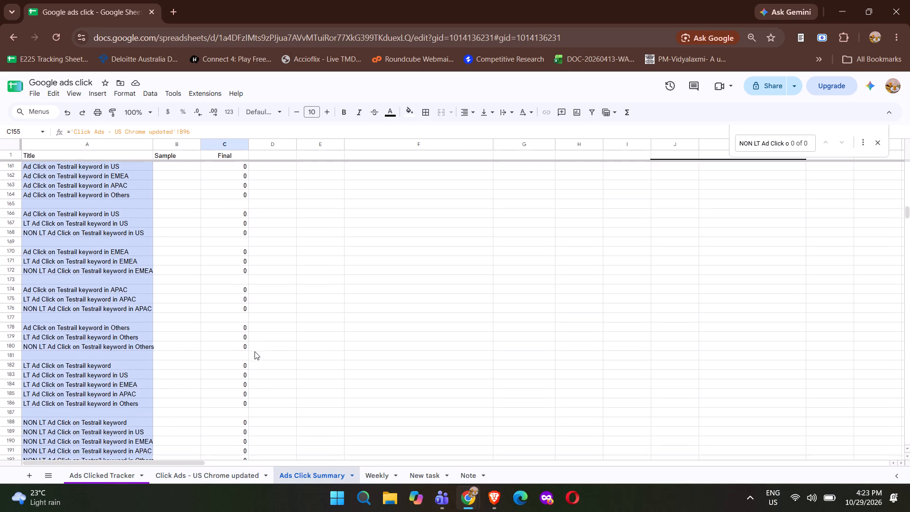
scroll(255, 351, "down", 3)
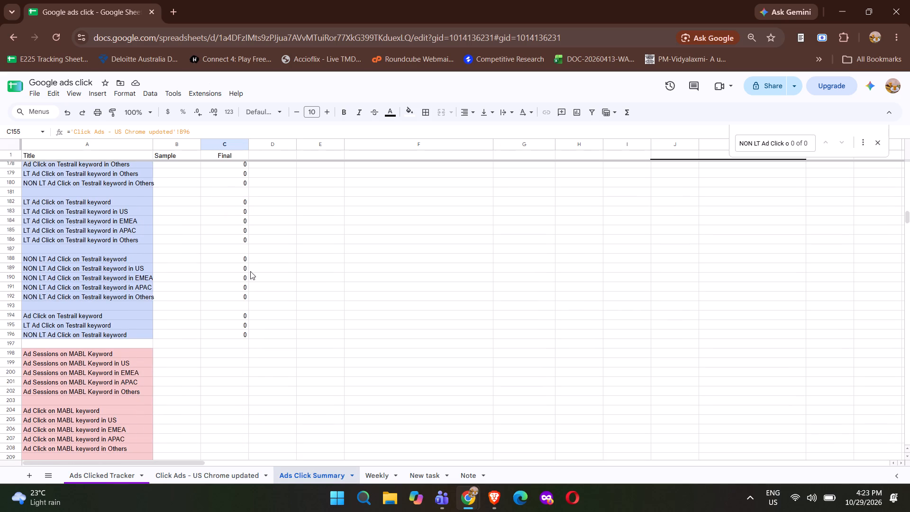
Check the row count of the MABL through Live browser labels, A256:A408, in the Click Ads - US Chrome updated sheet.
left_click(211, 471)
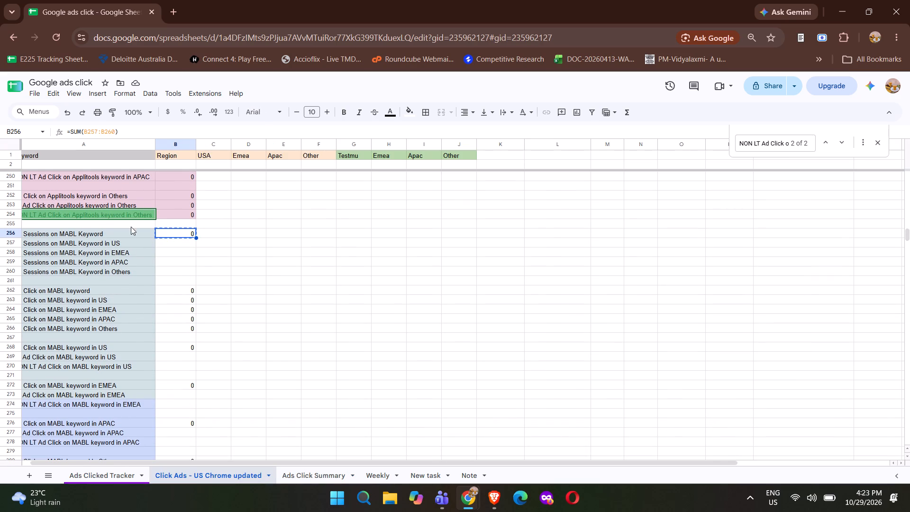
left_click(98, 233)
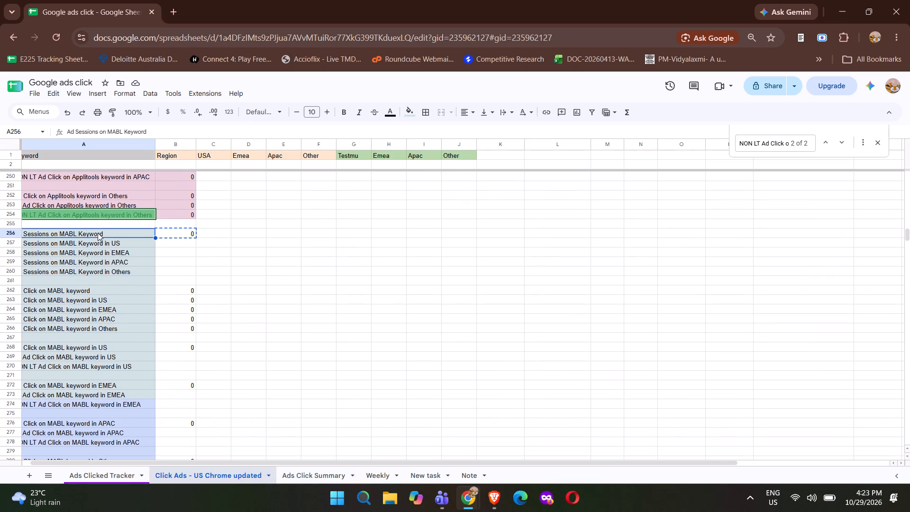
scroll(98, 233, "down", 7)
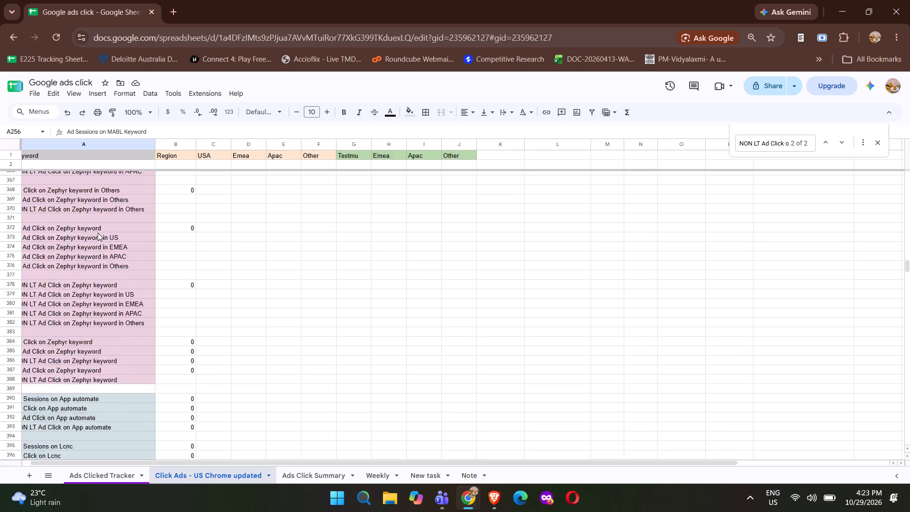
scroll(98, 233, "down", 4)
scroll(98, 233, "up", 1)
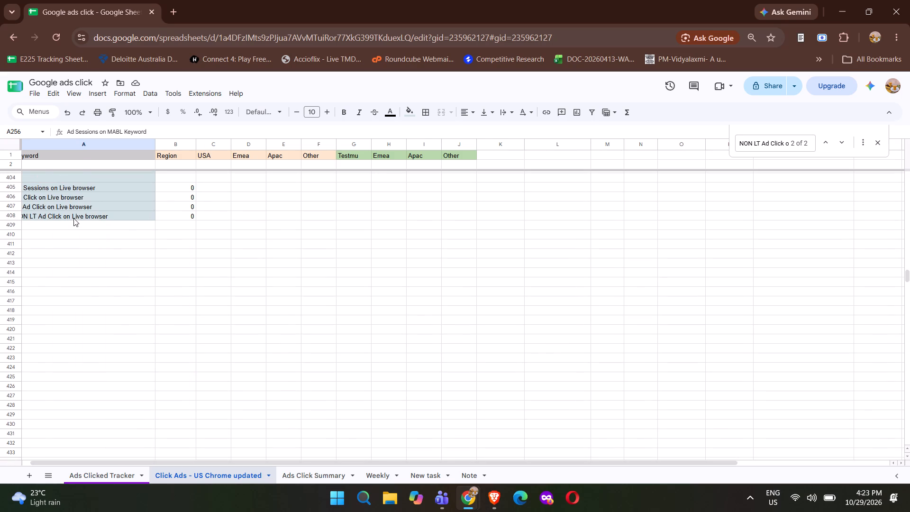
left_click(73, 218, "shift")
key("alt+Tab")
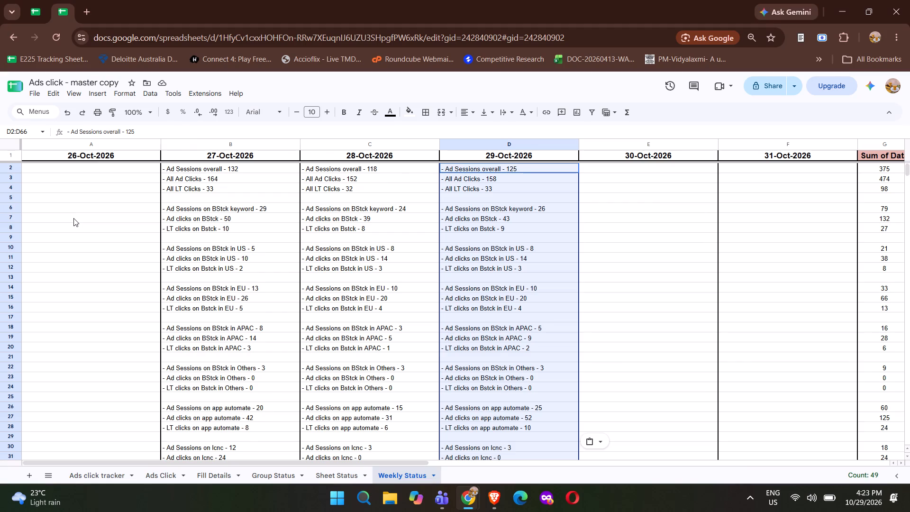
key("alt+Tab")
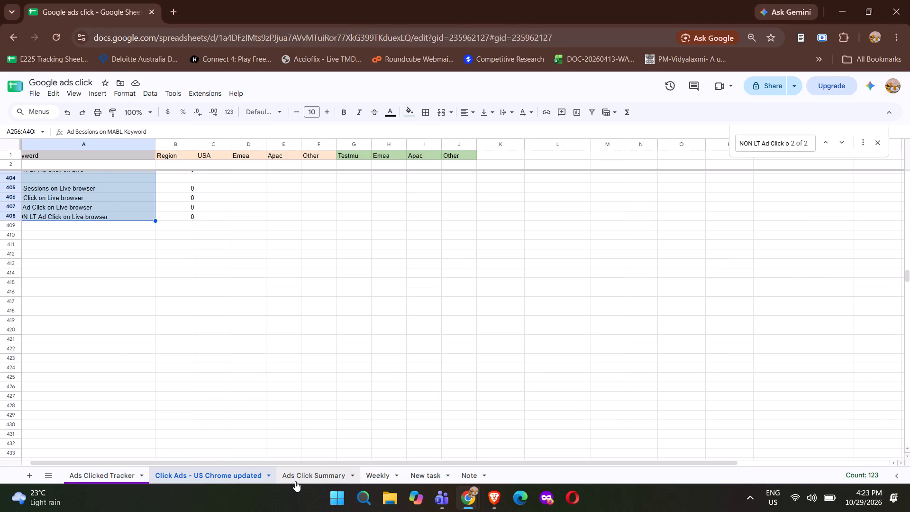
Check the row count of the MABL through Live browser labels, A198:A350, in the Ads Click Summary sheet.
left_click(295, 481)
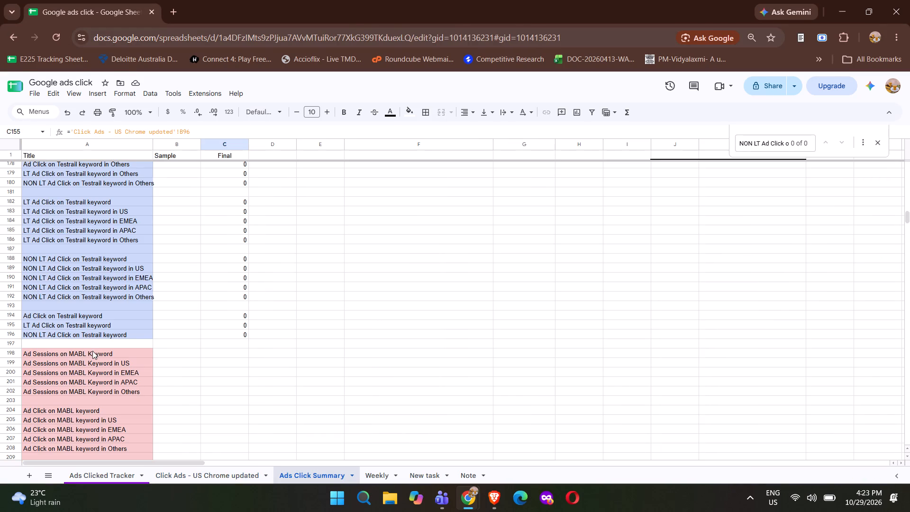
left_click(92, 351)
scroll(92, 351, "down", 11)
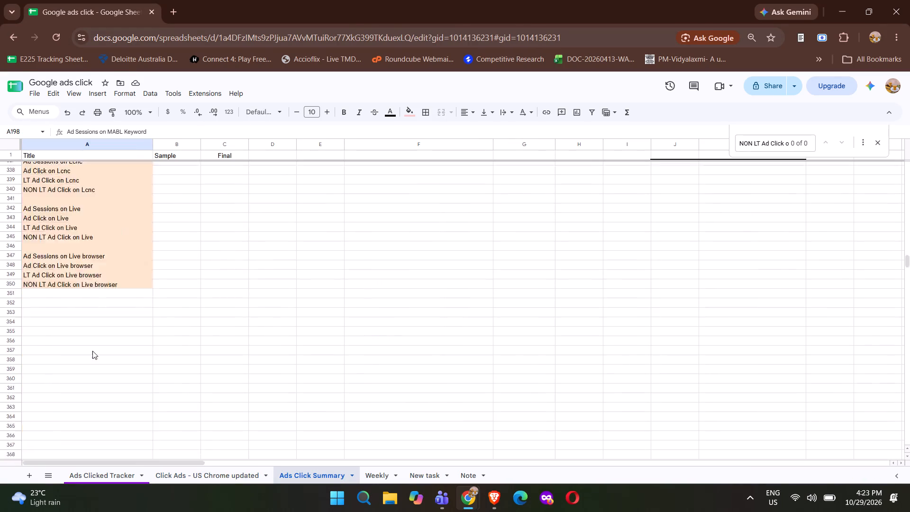
scroll(92, 351, "up", 5)
left_click(76, 358, "shift")
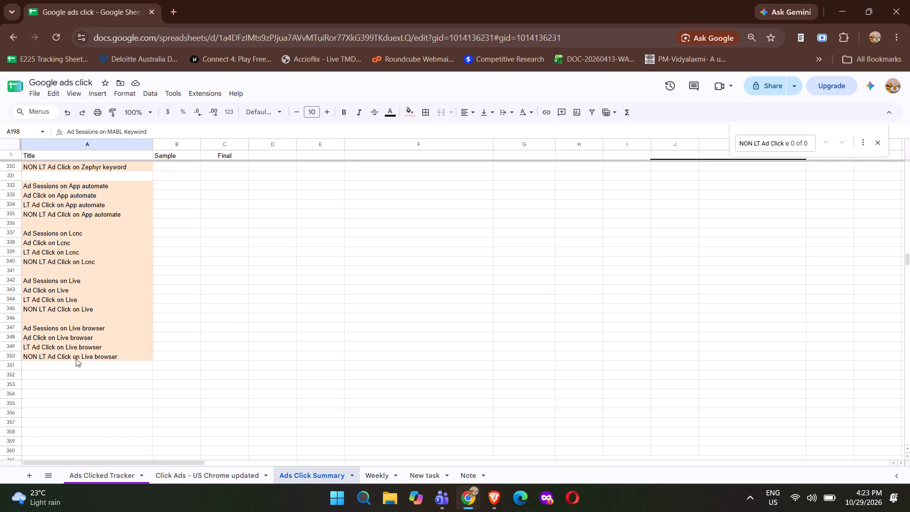
scroll(172, 294, "up", 6)
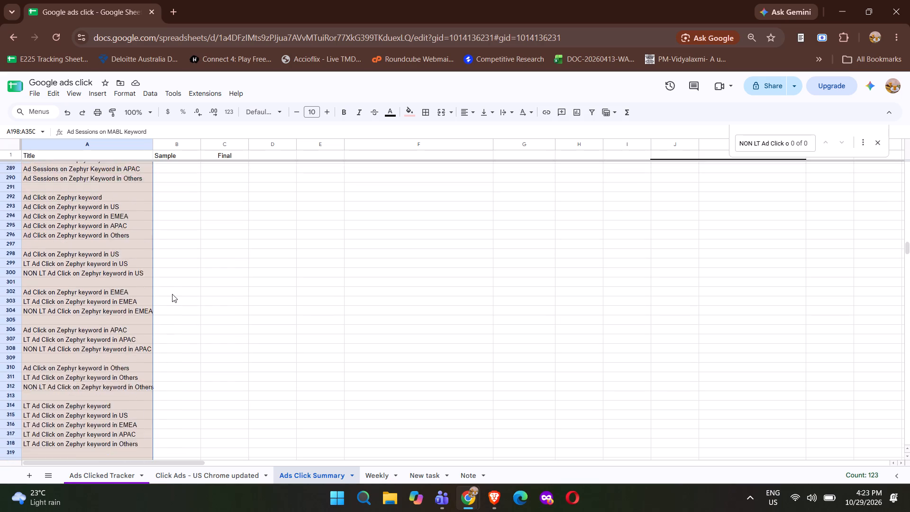
scroll(172, 294, "up", 4)
key("alt+Tab")
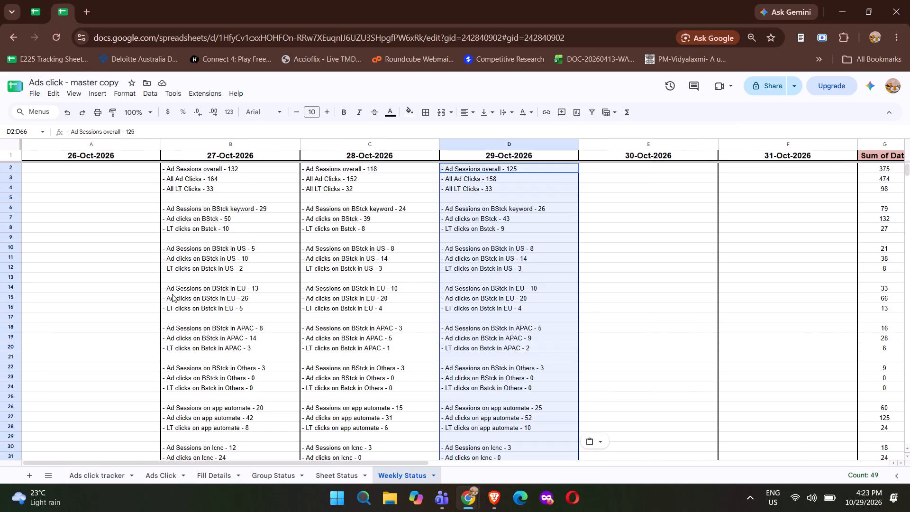
key("alt+Tab")
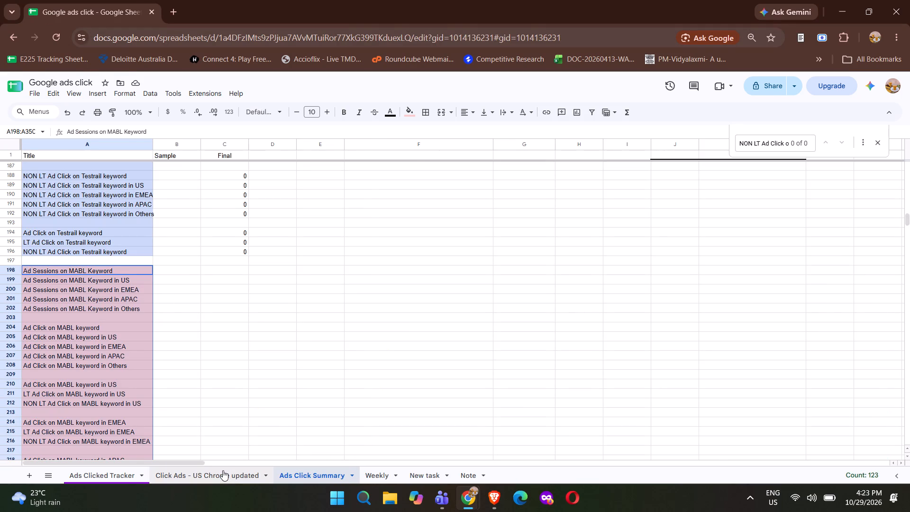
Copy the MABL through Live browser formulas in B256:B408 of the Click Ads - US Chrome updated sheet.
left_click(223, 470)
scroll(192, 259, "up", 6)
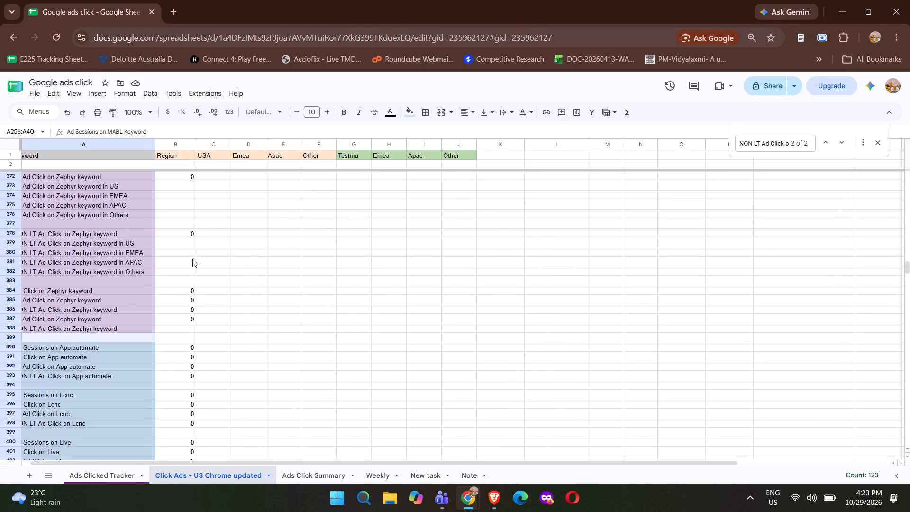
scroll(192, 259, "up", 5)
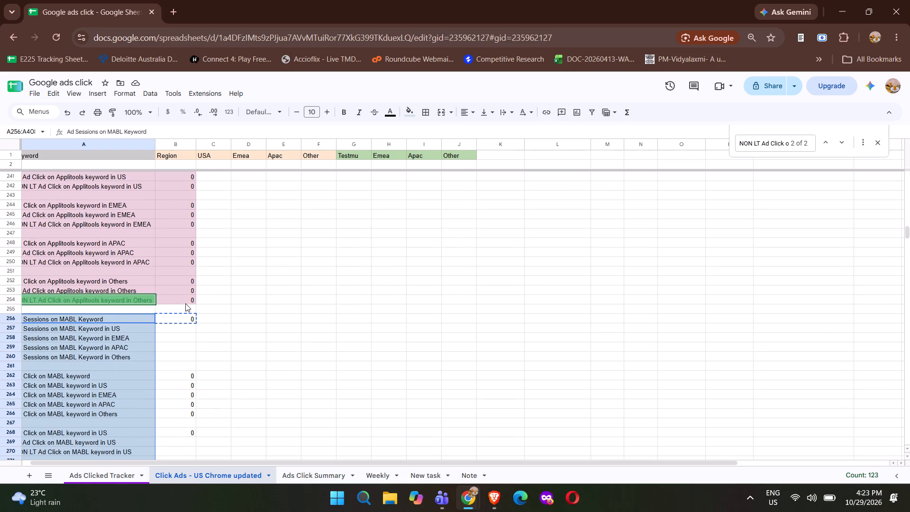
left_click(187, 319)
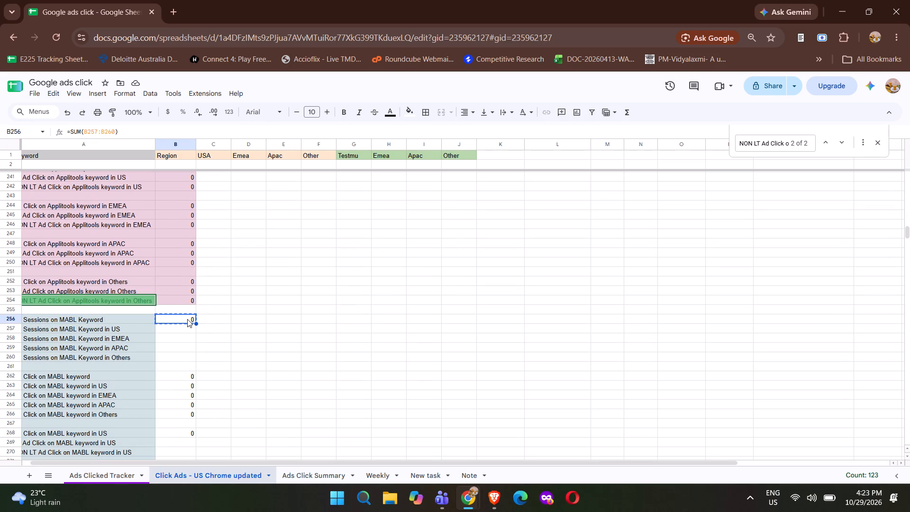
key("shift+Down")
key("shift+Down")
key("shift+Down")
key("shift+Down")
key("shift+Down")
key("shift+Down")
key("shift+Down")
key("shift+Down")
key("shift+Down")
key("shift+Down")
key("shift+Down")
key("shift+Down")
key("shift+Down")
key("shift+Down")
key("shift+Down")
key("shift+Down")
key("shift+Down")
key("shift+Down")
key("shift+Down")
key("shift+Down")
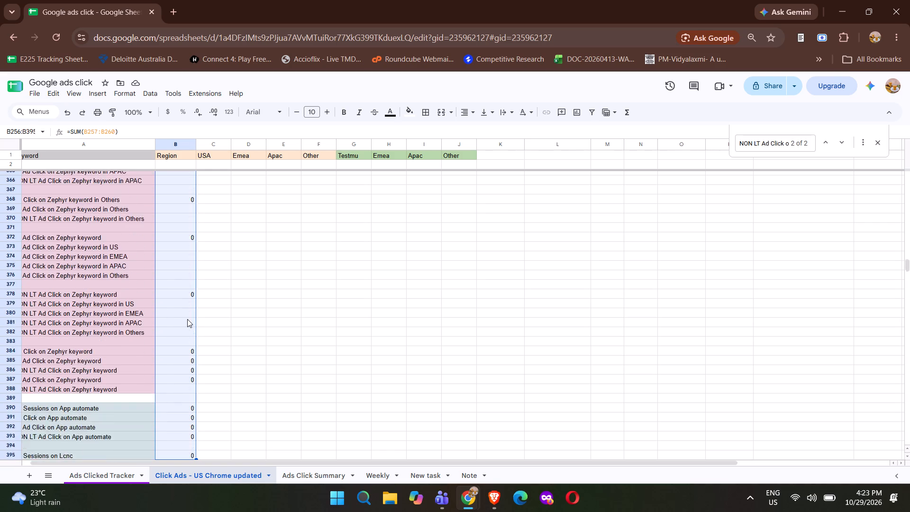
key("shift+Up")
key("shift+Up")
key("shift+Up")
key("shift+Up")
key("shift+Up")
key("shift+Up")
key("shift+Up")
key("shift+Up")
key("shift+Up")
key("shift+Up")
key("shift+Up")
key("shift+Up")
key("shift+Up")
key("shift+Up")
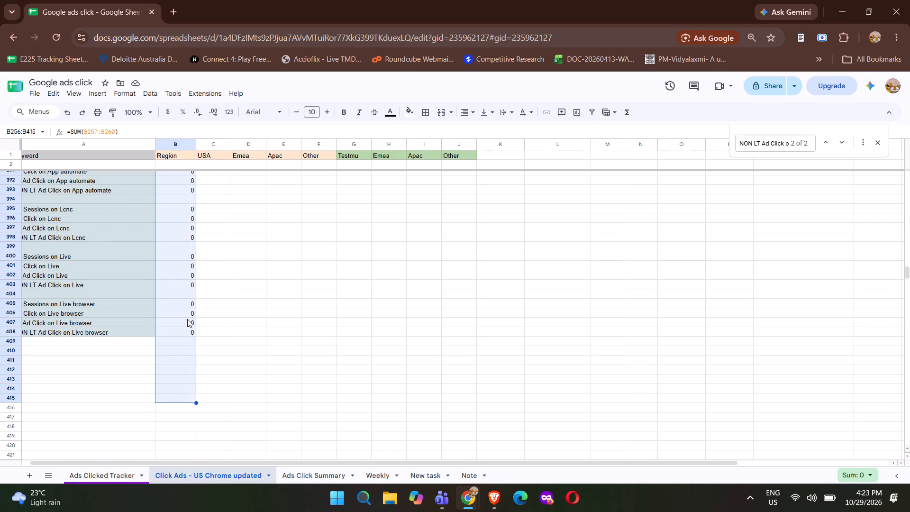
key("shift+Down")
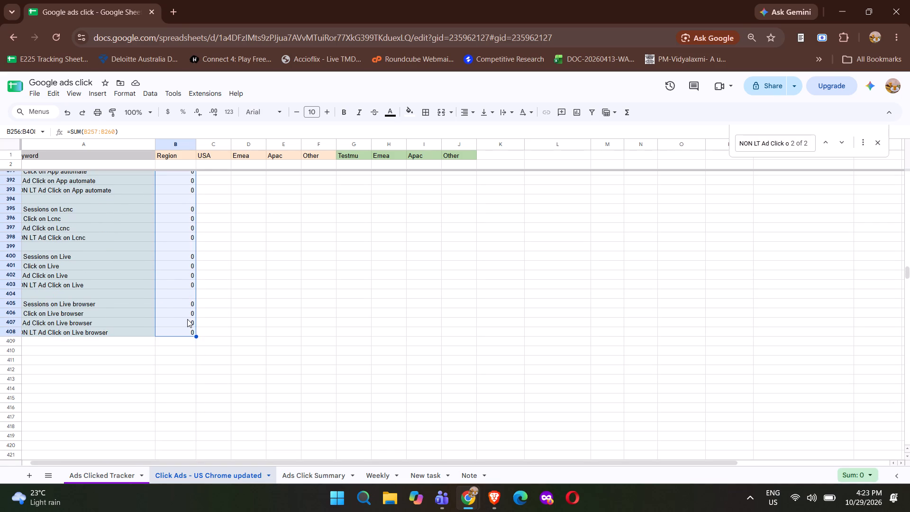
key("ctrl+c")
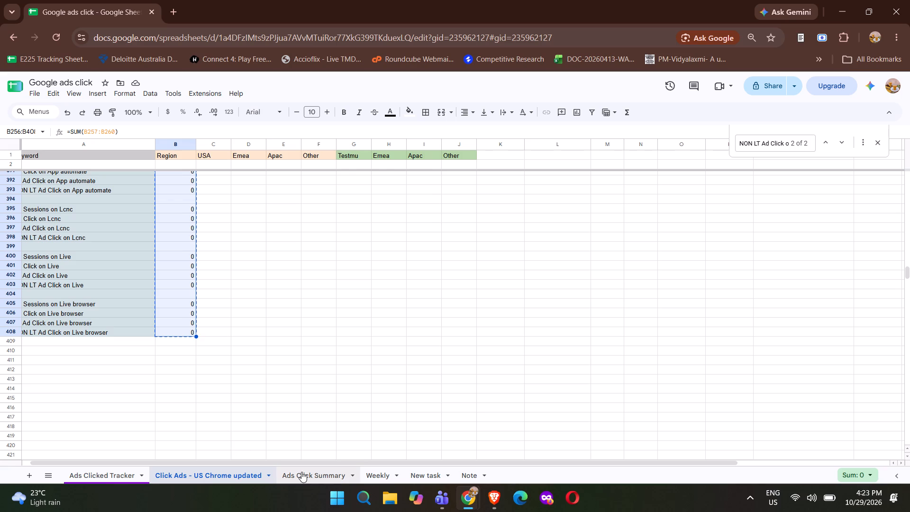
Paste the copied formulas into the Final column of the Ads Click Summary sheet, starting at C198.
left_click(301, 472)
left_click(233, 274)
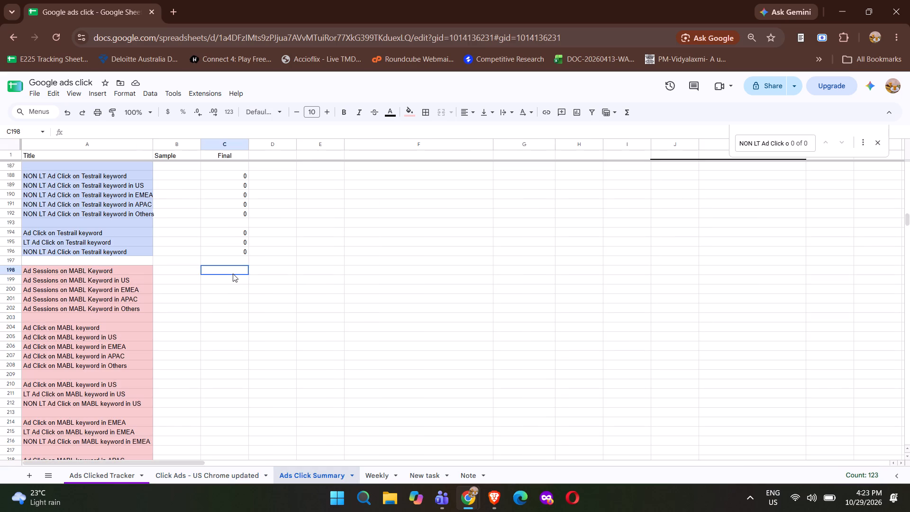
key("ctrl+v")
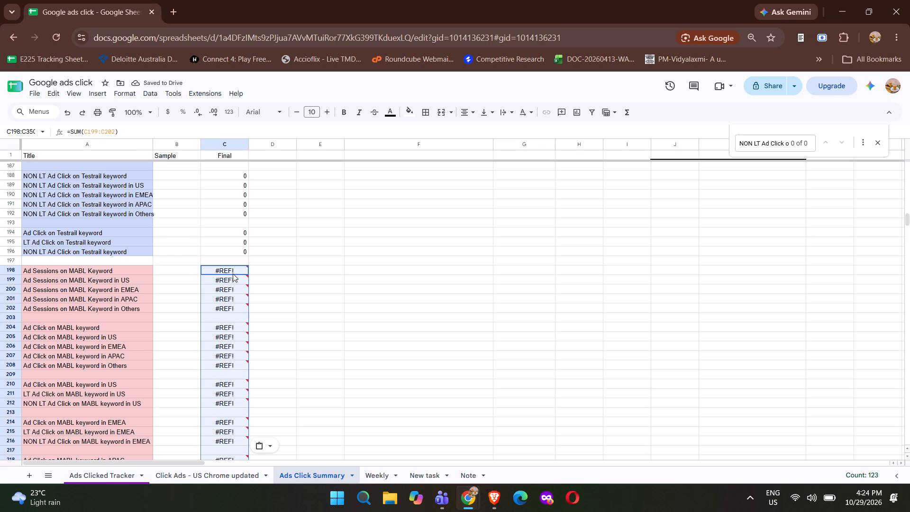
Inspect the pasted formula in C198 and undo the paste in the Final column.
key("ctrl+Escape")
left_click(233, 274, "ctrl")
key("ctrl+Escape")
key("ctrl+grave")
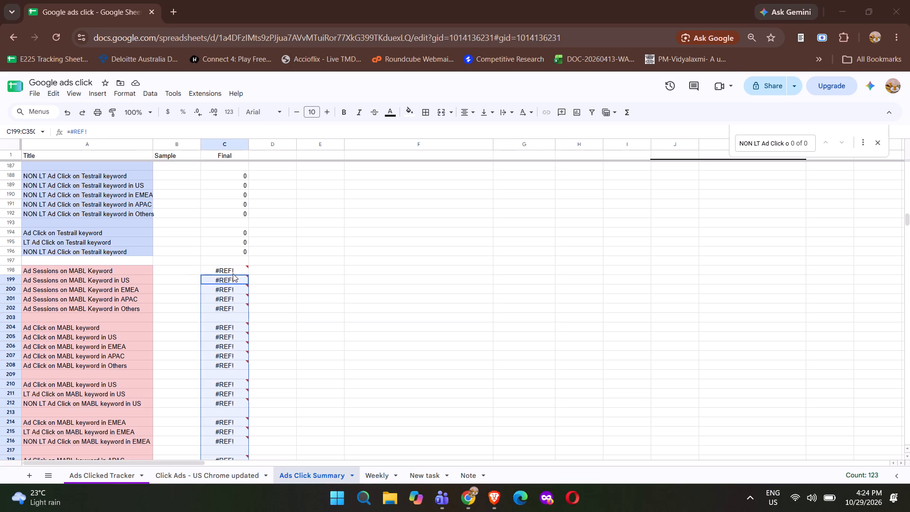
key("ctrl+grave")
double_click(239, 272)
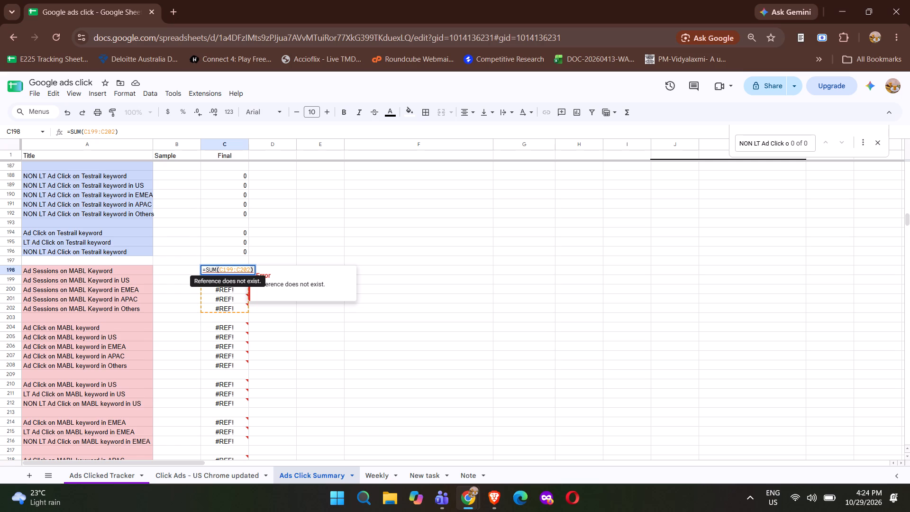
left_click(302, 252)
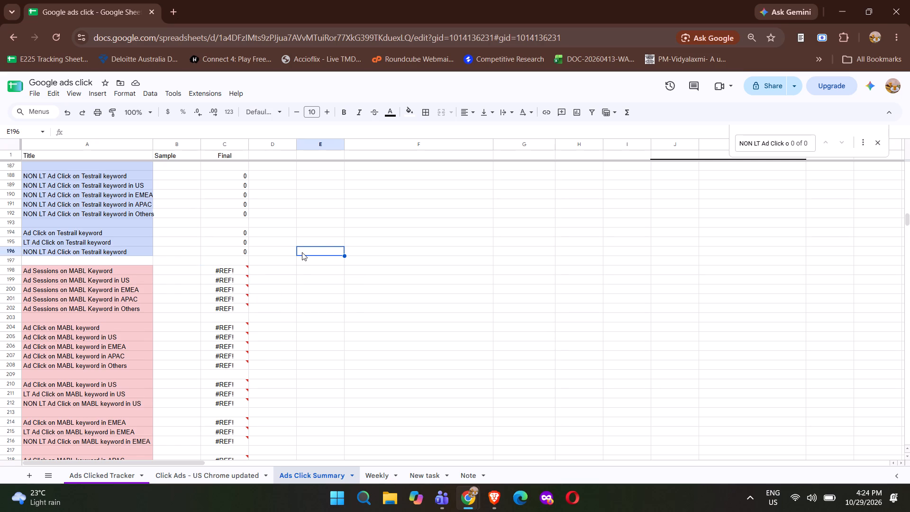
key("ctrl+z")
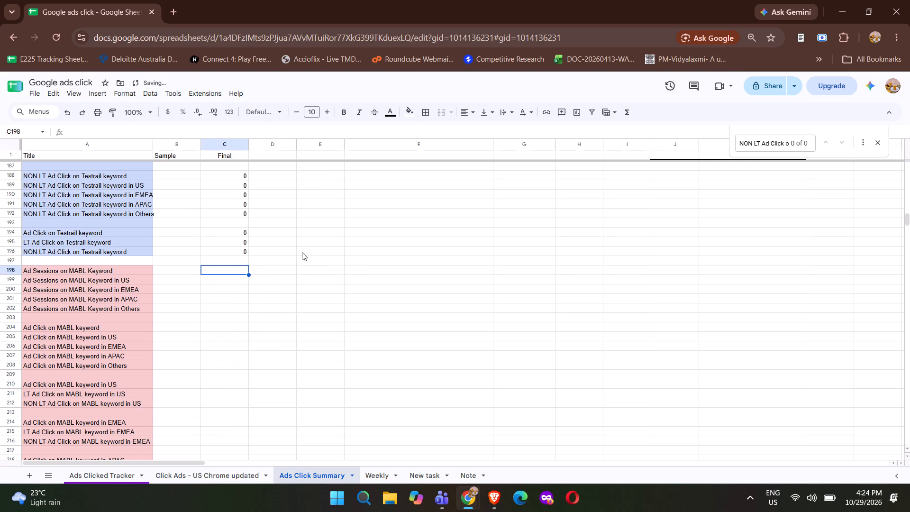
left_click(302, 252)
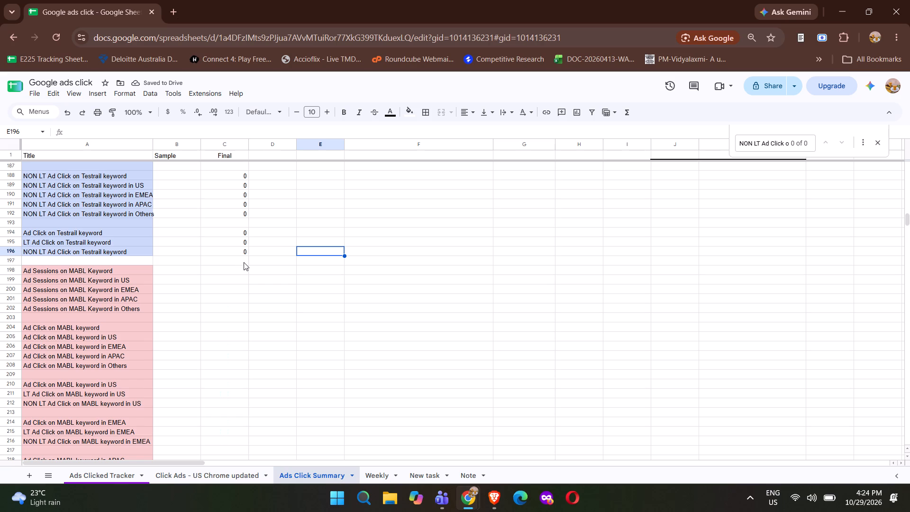
Link C198, the Ad Sessions on MABL Keyword total in Ads Click Summary, to 'Click Ads - US Chrome updated'!B256.
double_click(236, 269)
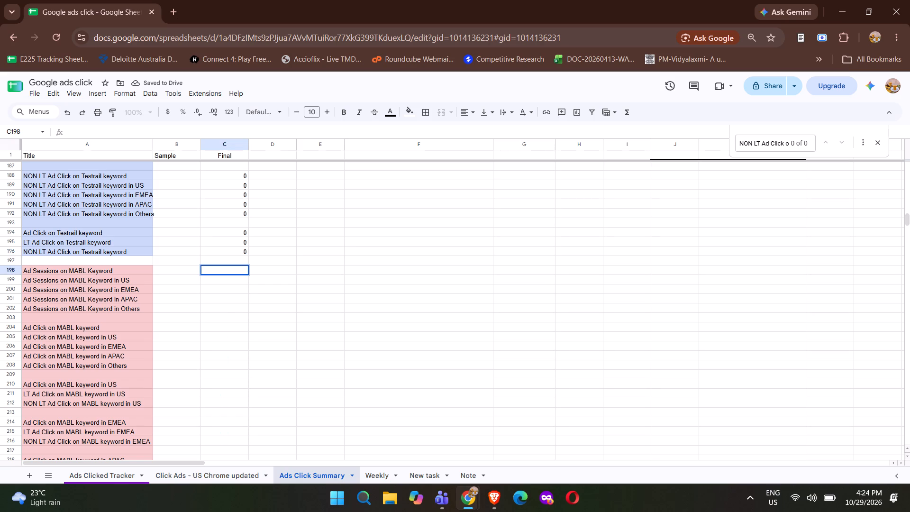
key("equal")
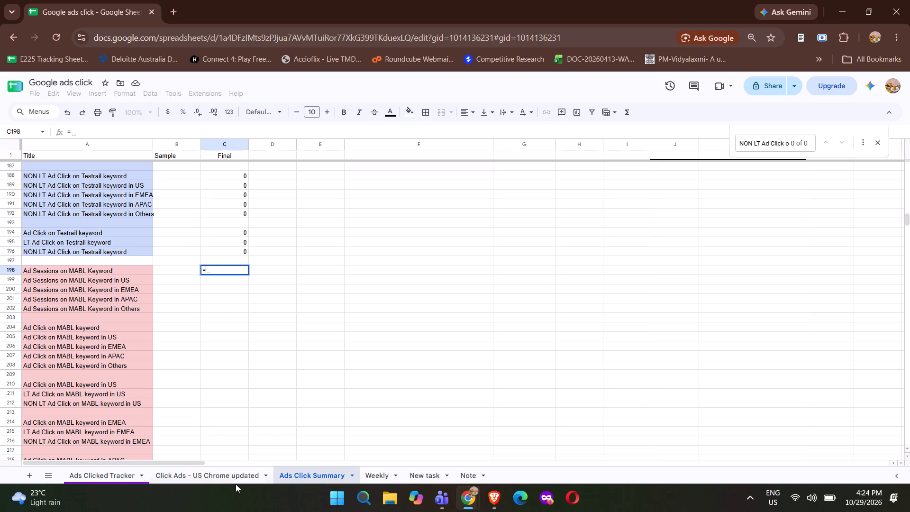
left_click(219, 475)
scroll(226, 340, "up", 3)
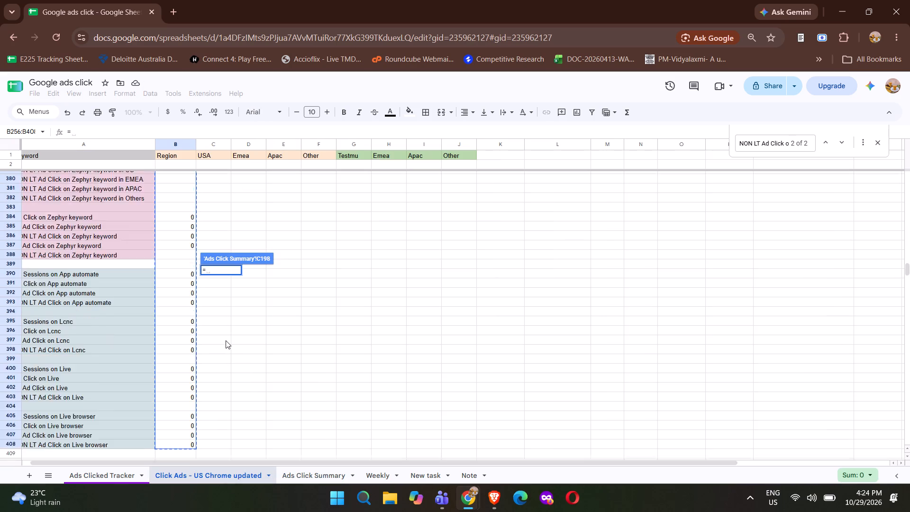
scroll(226, 340, "up", 6)
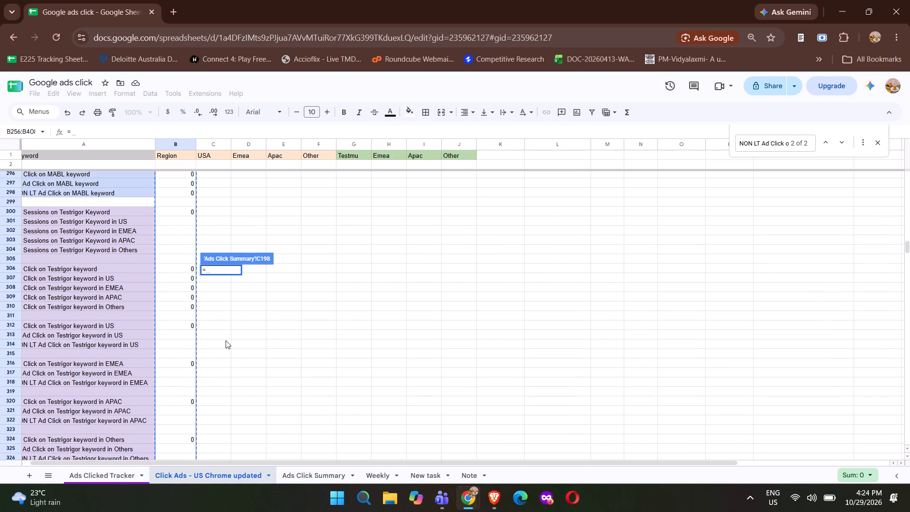
scroll(226, 340, "up", 7)
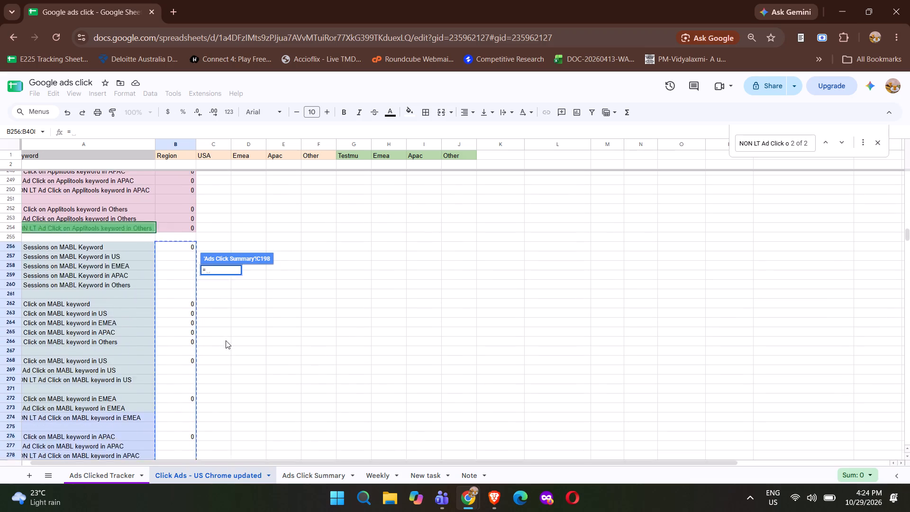
scroll(226, 340, "up", 1)
left_click(184, 343)
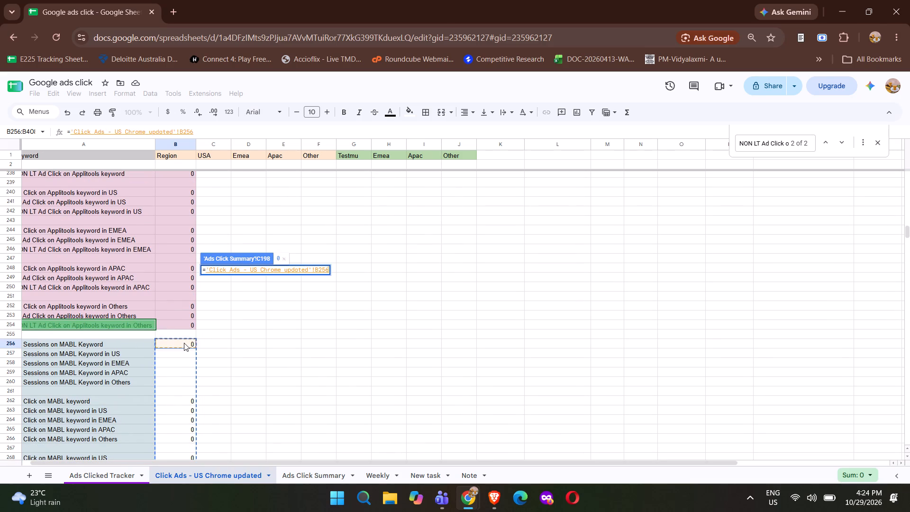
key("Return")
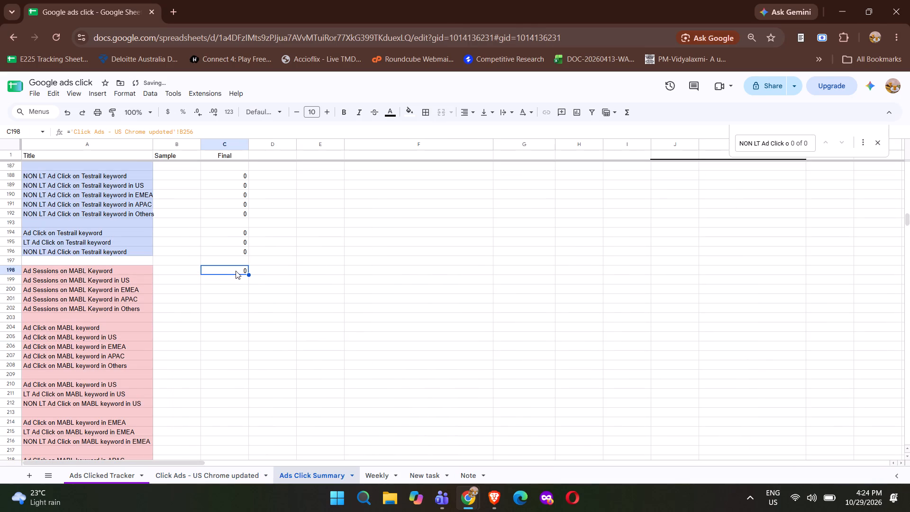
Fill the C198 link formula down the Final column of Ads Click Summary through C350, the NON LT Ad Click on Live browser row.
left_click(236, 271)
left_click_drag(249, 274, 246, 297)
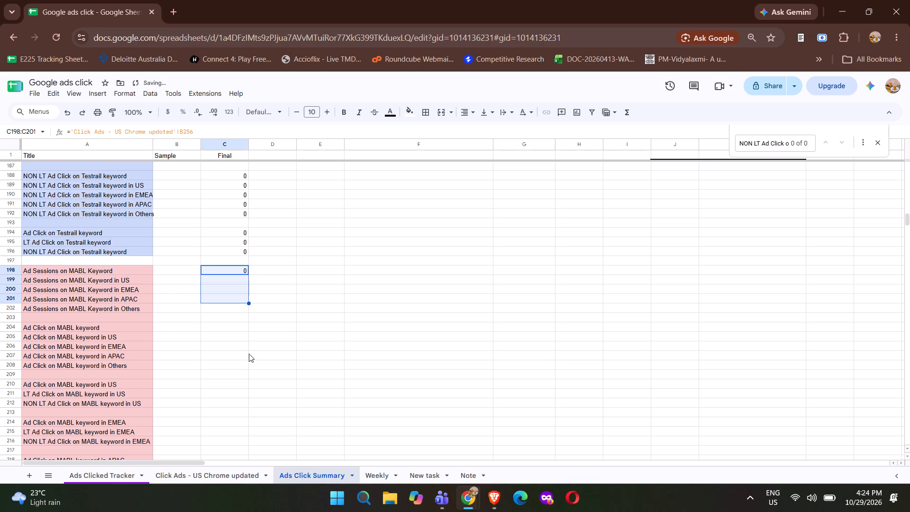
left_click(248, 302)
left_click_drag(249, 302, 242, 350)
left_click_drag(242, 350, 243, 484)
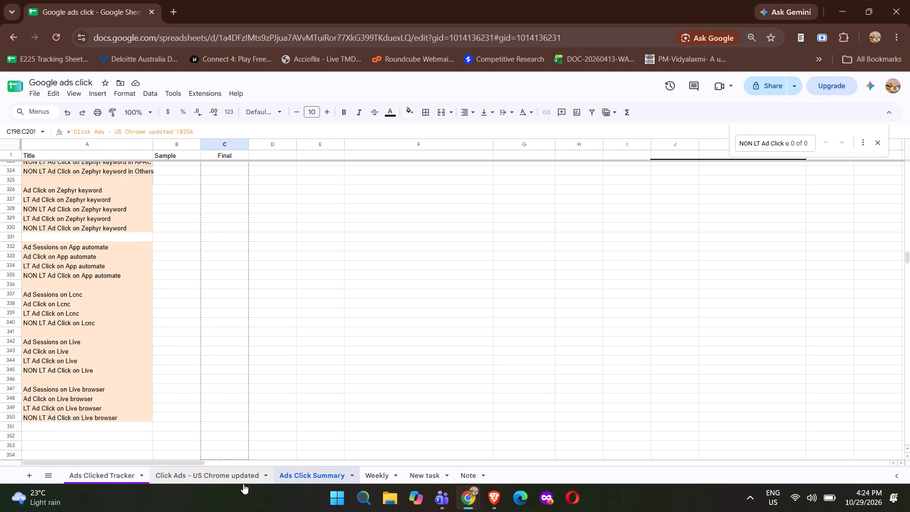
left_click_drag(243, 484, 222, 306)
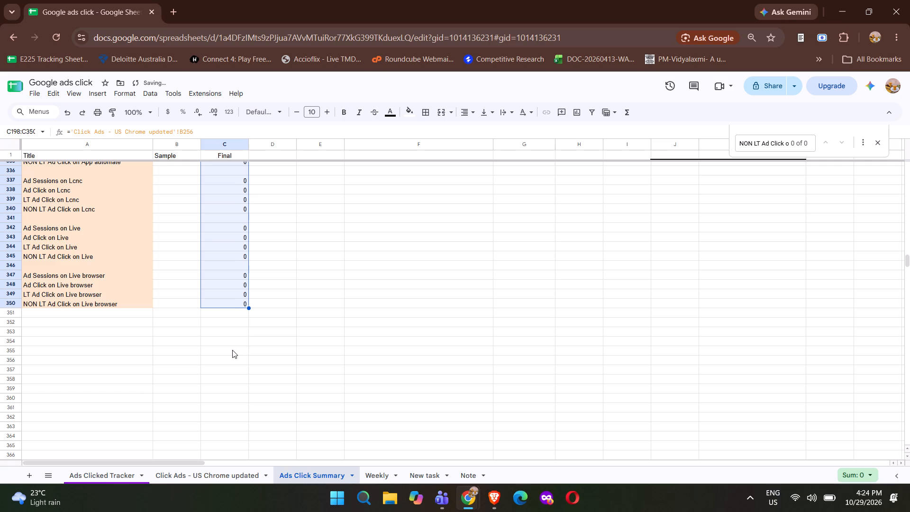
Check the filled formulas near the end of the Final column, including C347, against the matching rows in Click Ads - US Chrome updated.
scroll(232, 350, "up", 4)
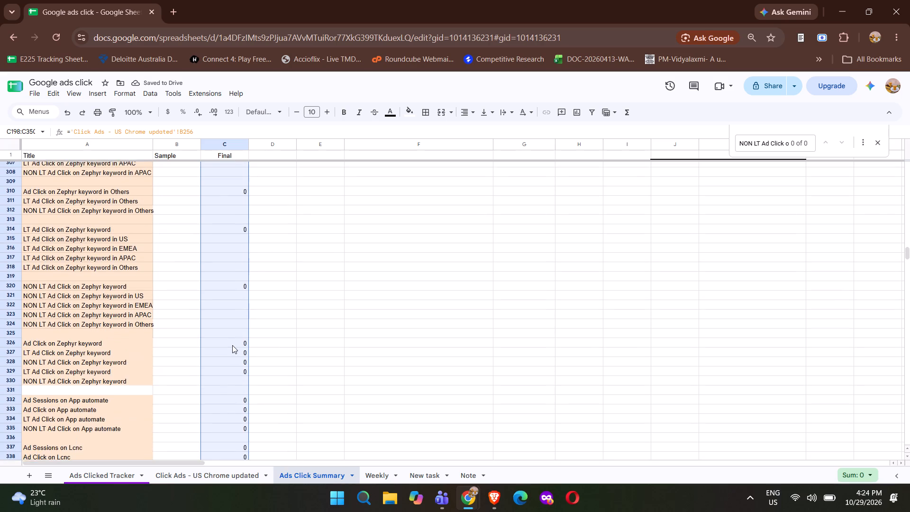
scroll(232, 345, "down", 3)
double_click(228, 379)
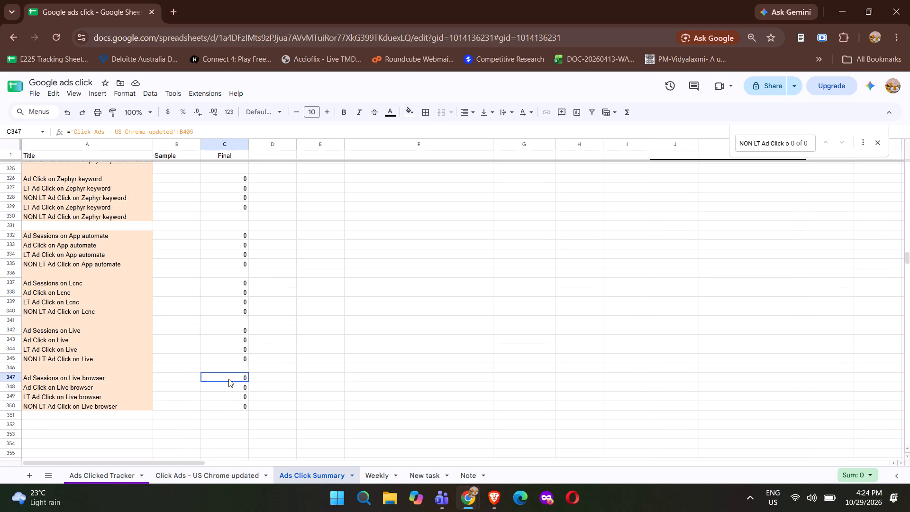
left_click(294, 411)
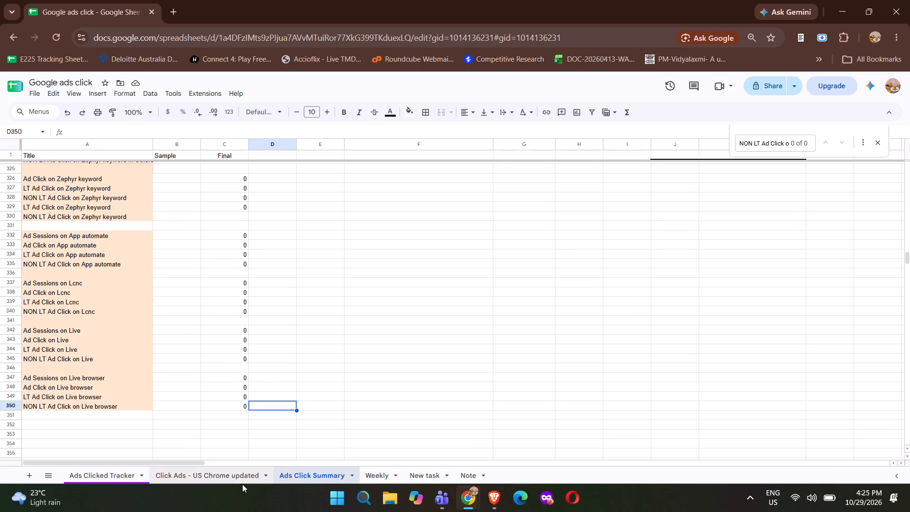
left_click(218, 473)
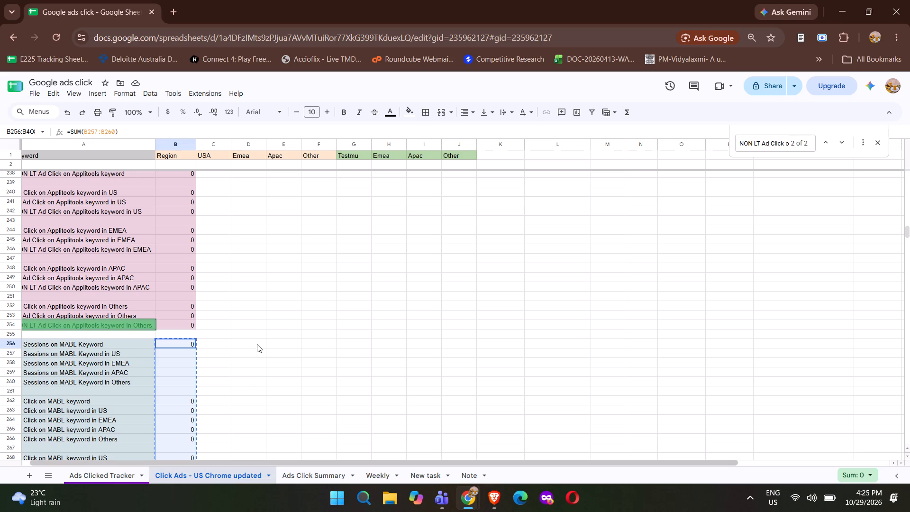
scroll(257, 344, "down", 10)
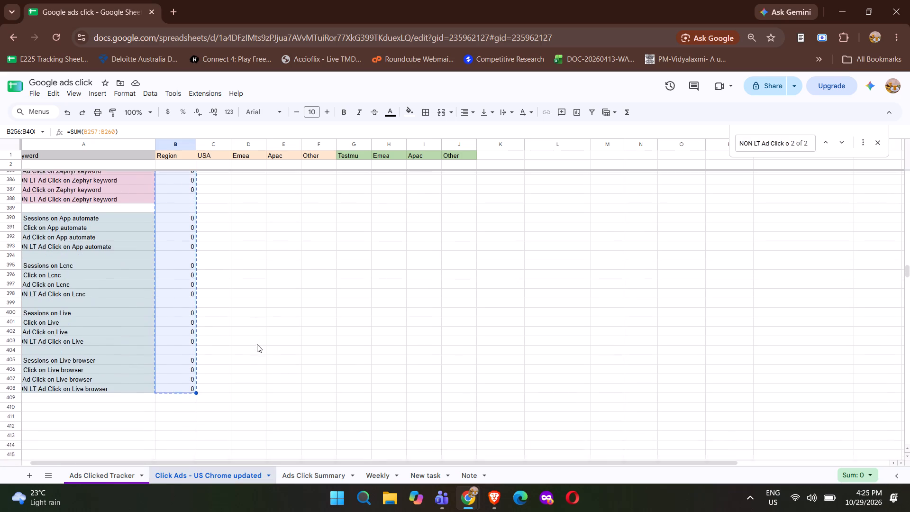
Enter USA values in Click Ads - US Chrome updated: Live Session 10 and Ads 5, Live Browser Session 5 and Ads 10.
scroll(257, 344, "up", 13)
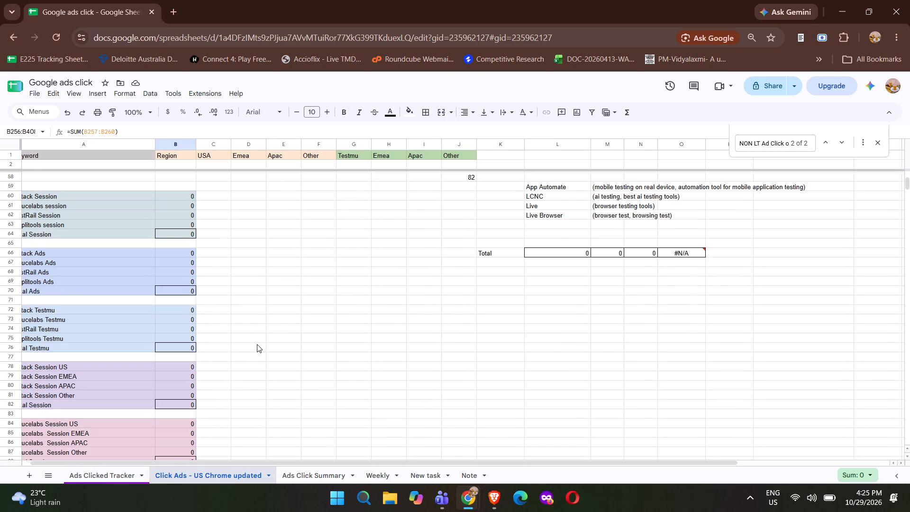
scroll(215, 359, "right", 3)
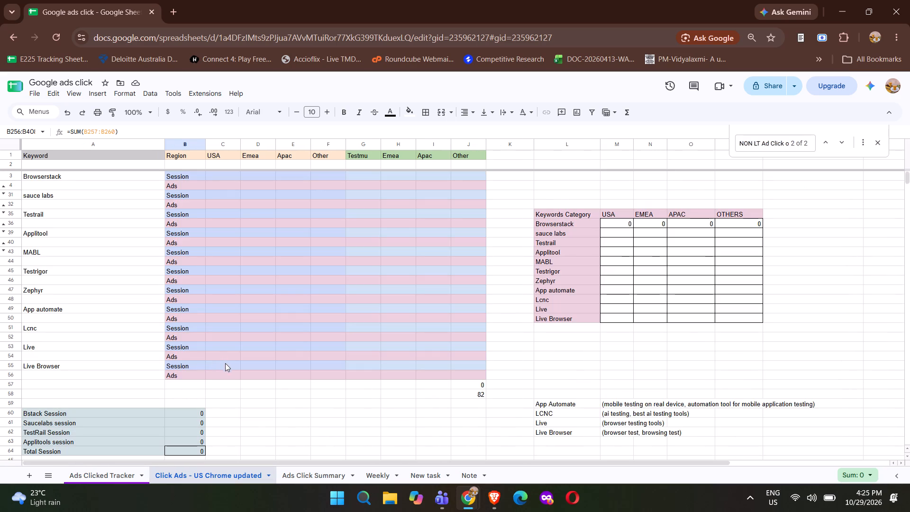
left_click(225, 367)
left_click(219, 348)
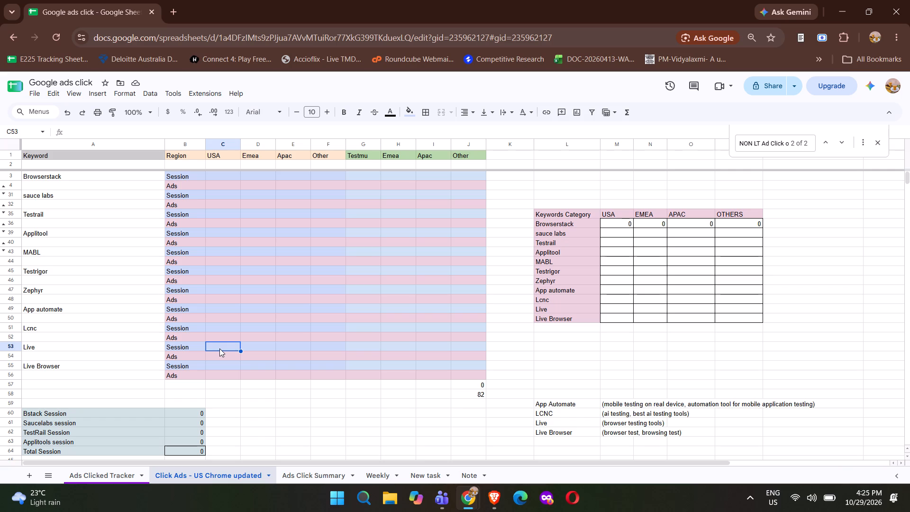
type("10")
key("Return")
key("5")
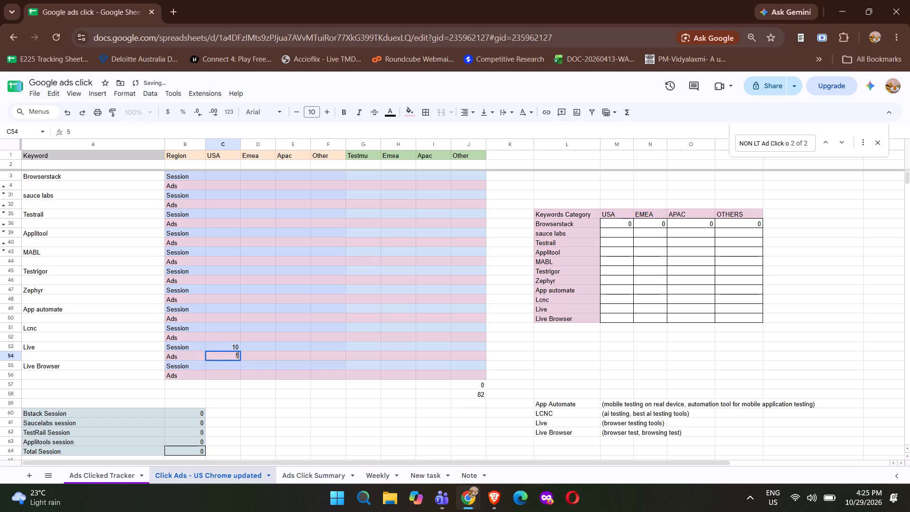
key("Return")
key("5")
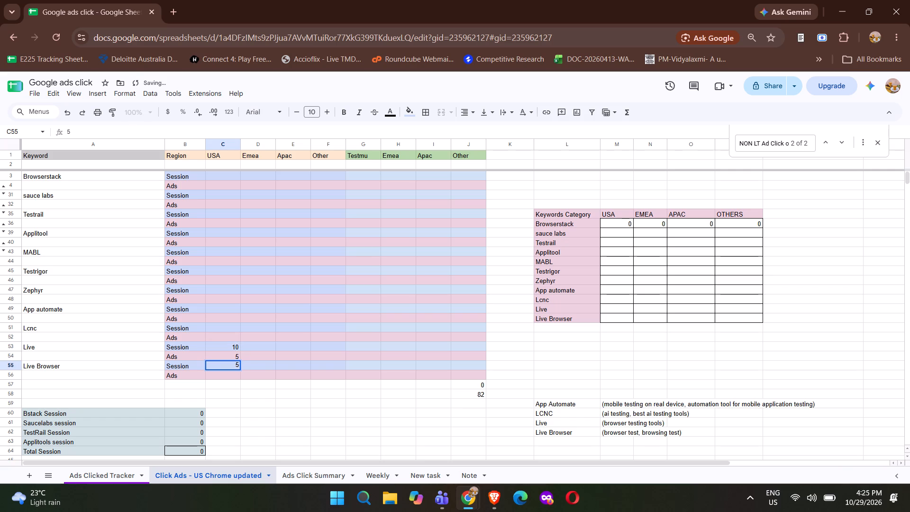
key("Return")
type("10")
key("Return")
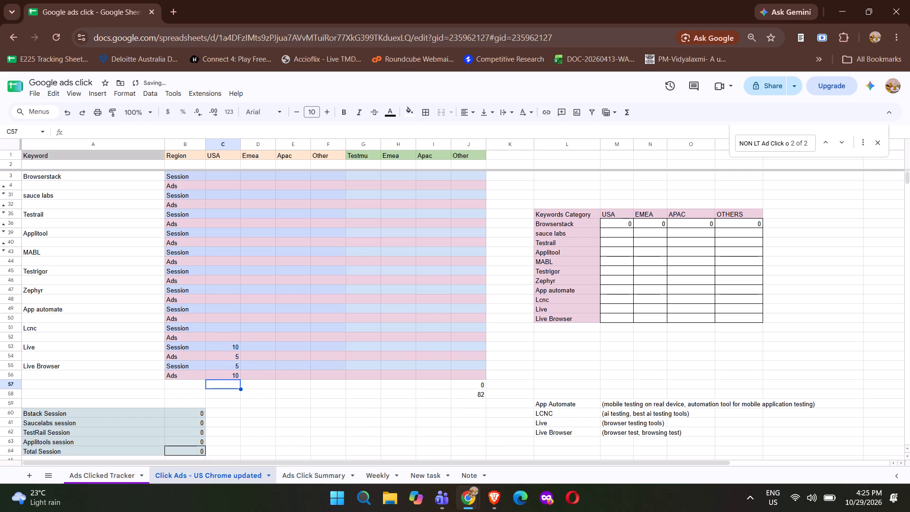
Check the Live and Live browser rows in Click Ads - US Chrome updated and in the Final column of Ads Click Summary.
scroll(219, 348, "down", 12)
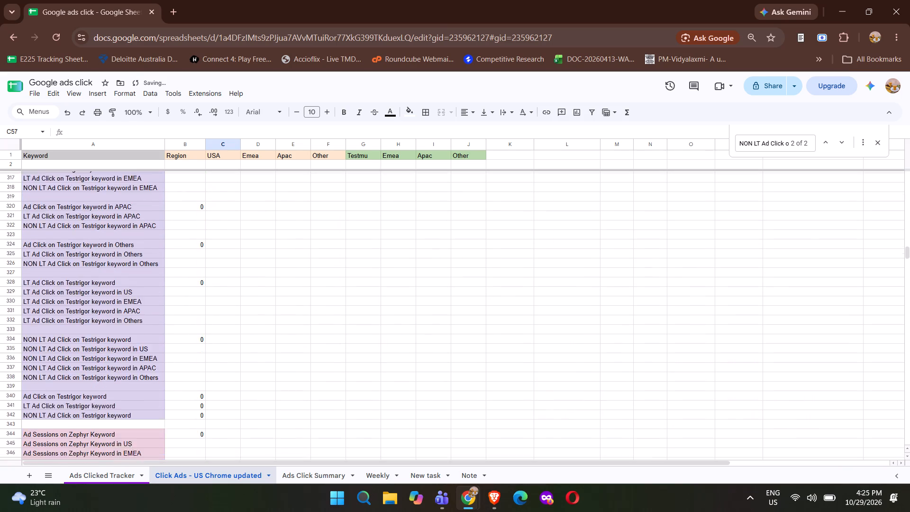
scroll(219, 348, "down", 5)
scroll(219, 348, "up", 1)
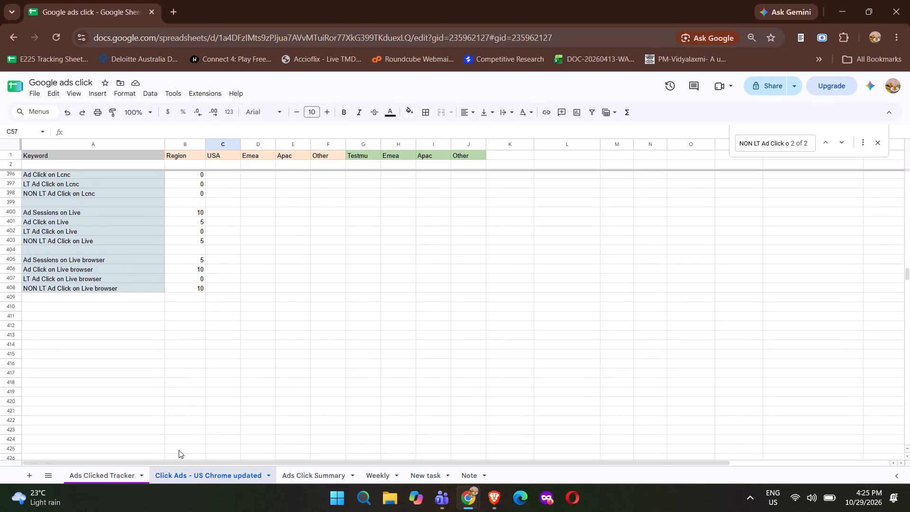
left_click(292, 476)
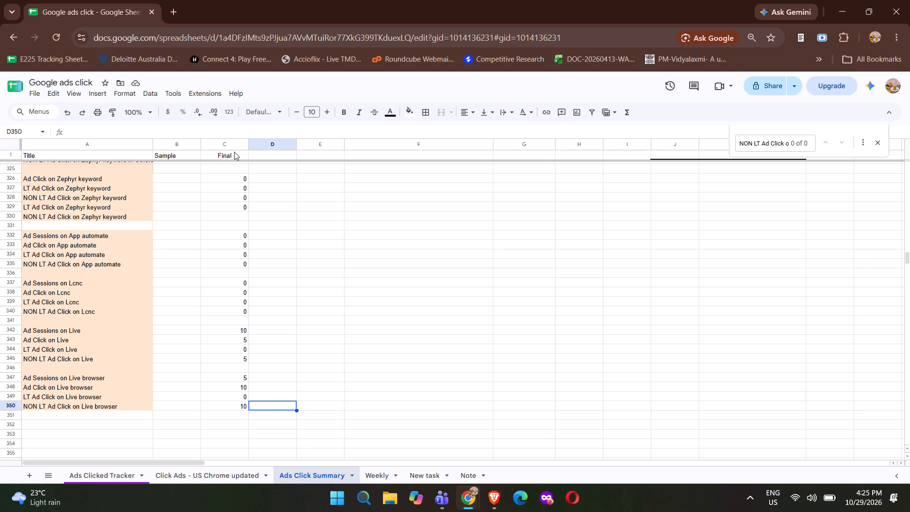